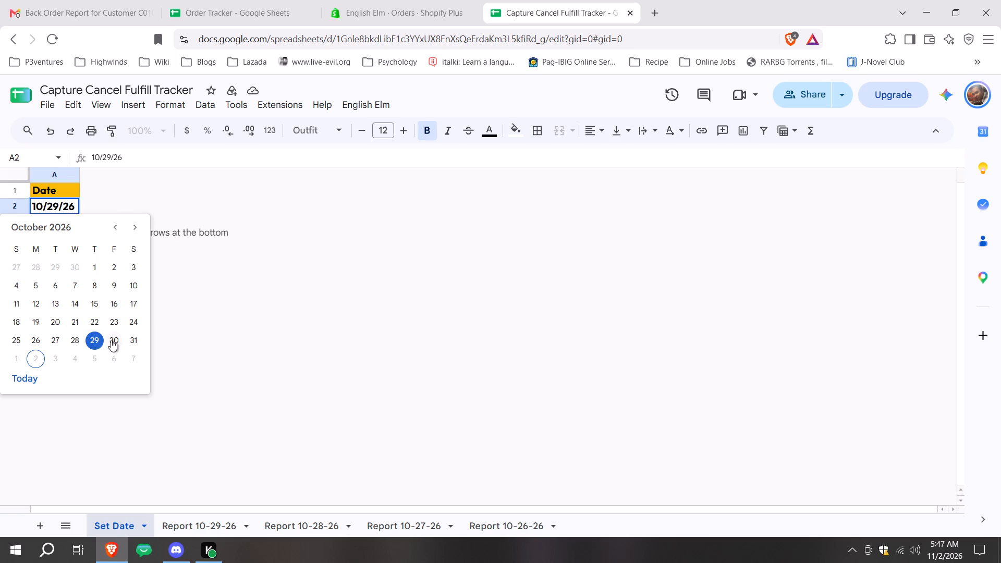
# Set the date in cell A2 of the Set Date sheet to 10/30/26 and run the issue report for that date.
pyautogui.click(114, 340)
pyautogui.click(373, 97)
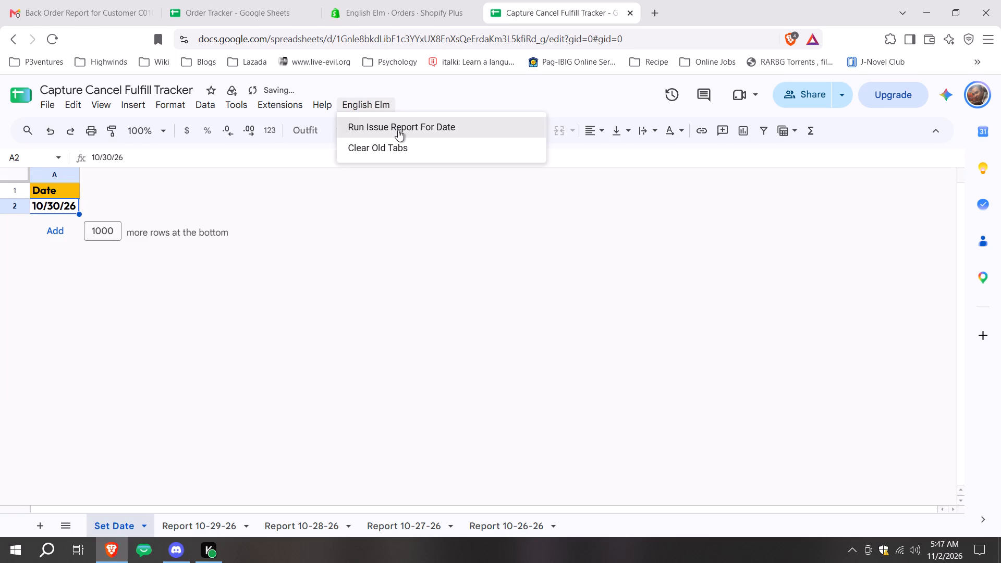
# Run the English Elm issue report for the set date, 10/30/26, in the Capture Cancel Fulfill Tracker.
pyautogui.click(398, 130)
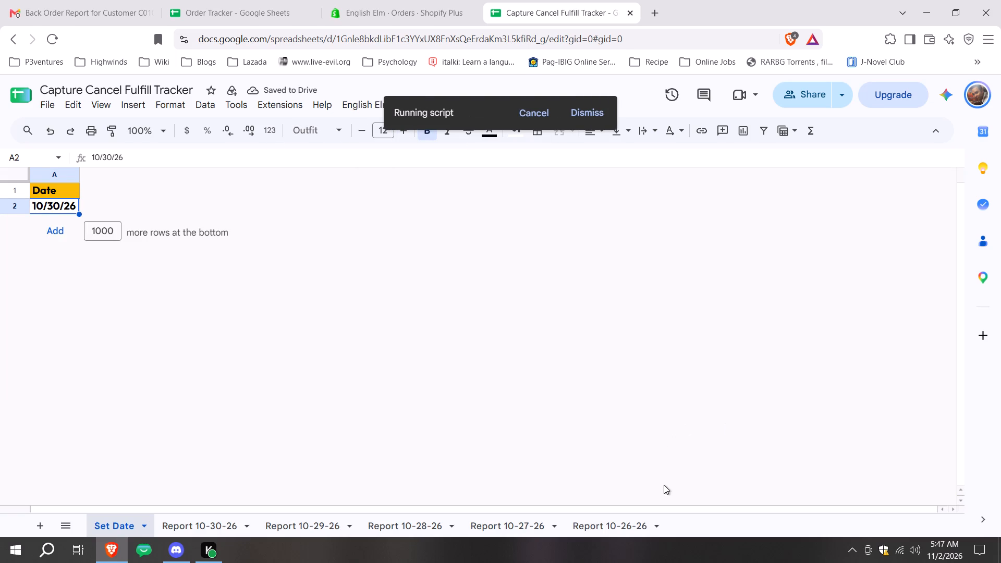
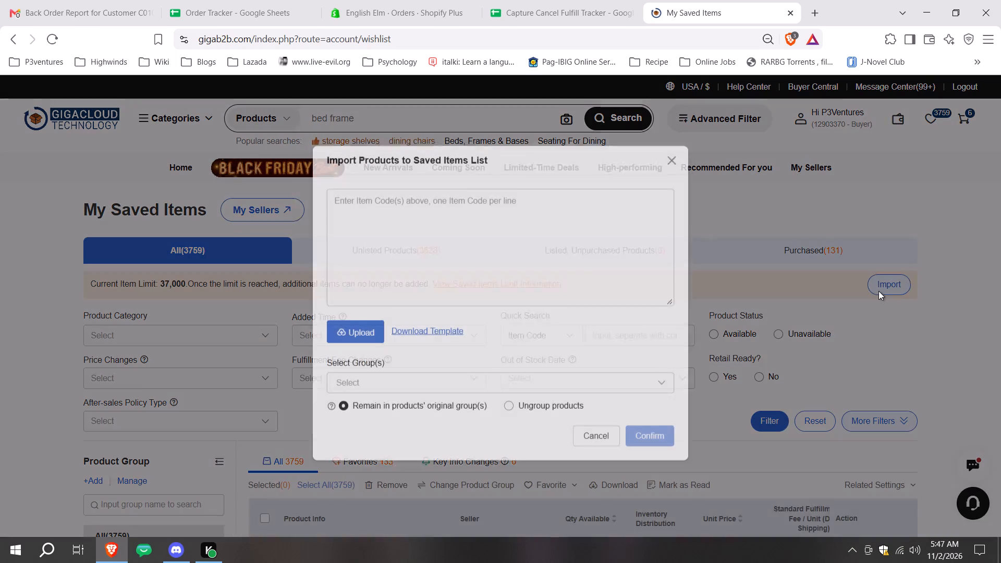
# Paste the copied list of item codes into the GigaCloud form for importing products to the Saved Items list.
pyautogui.click(395, 299)
pyautogui.click(403, 240)
pyautogui.hotkey('ctrl', 'v')
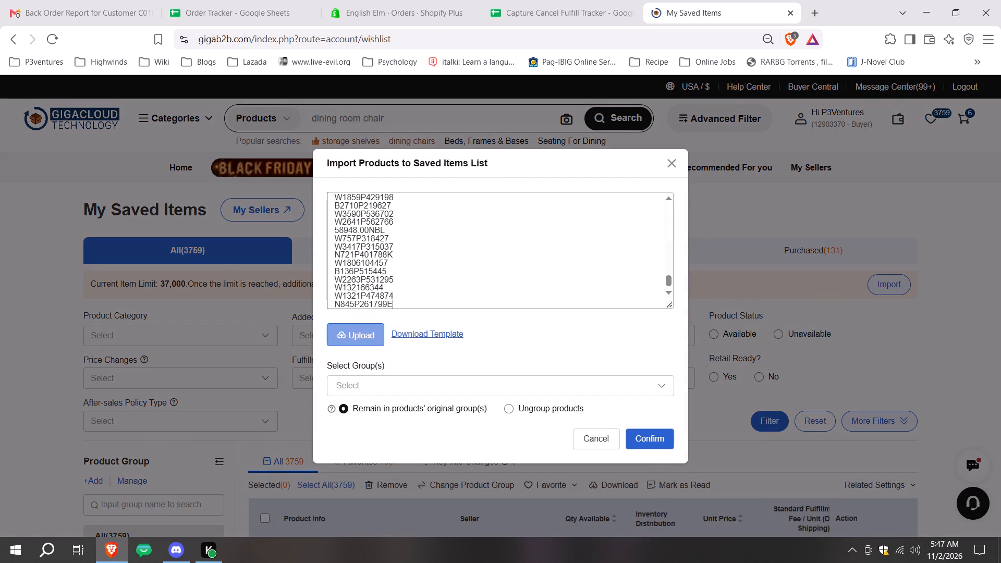
# Import the pasted item codes into the Saved Items list, leaving the products in their original groups.
pyautogui.click(648, 441)
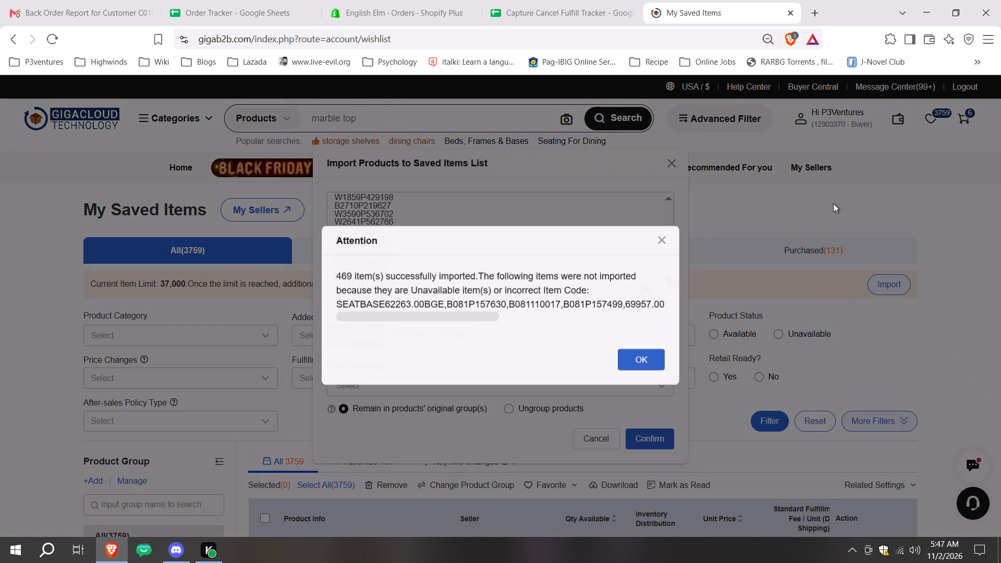
pyautogui.click(656, 351)
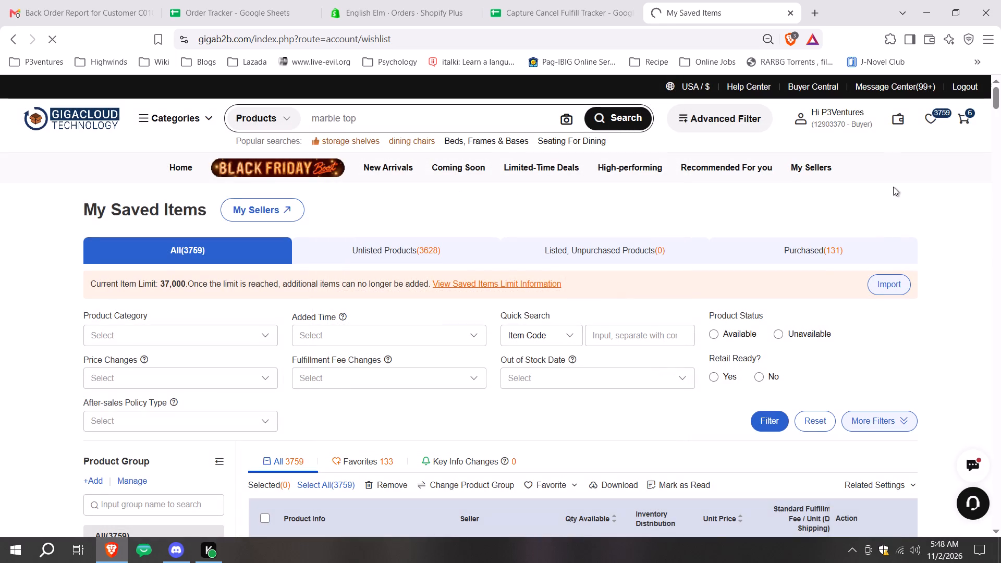
# Open the GigaCloud account's Funds Management page and start the payment for the Debt Statement Due.
pyautogui.click(898, 123)
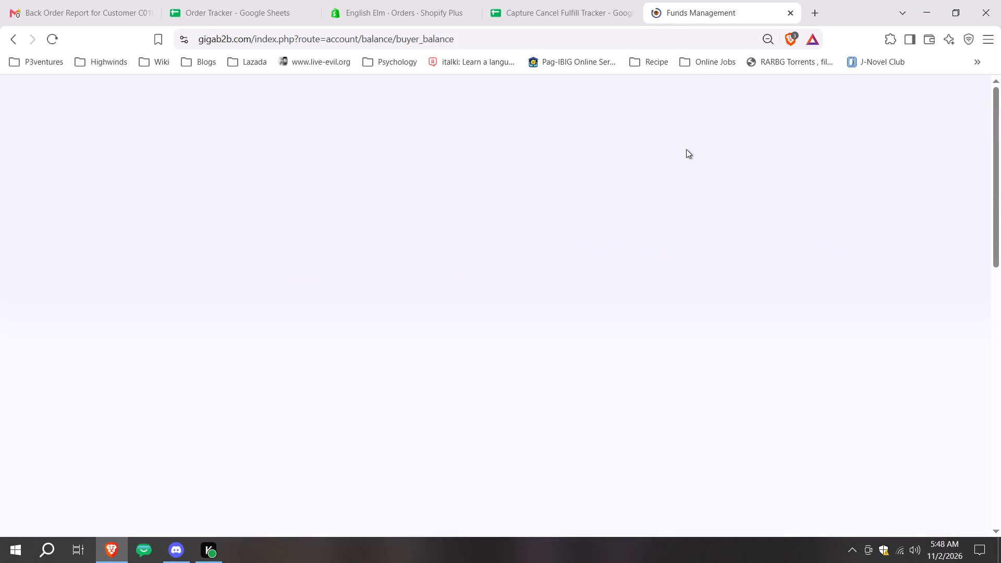
pyautogui.scroll(-1, 455, 332)
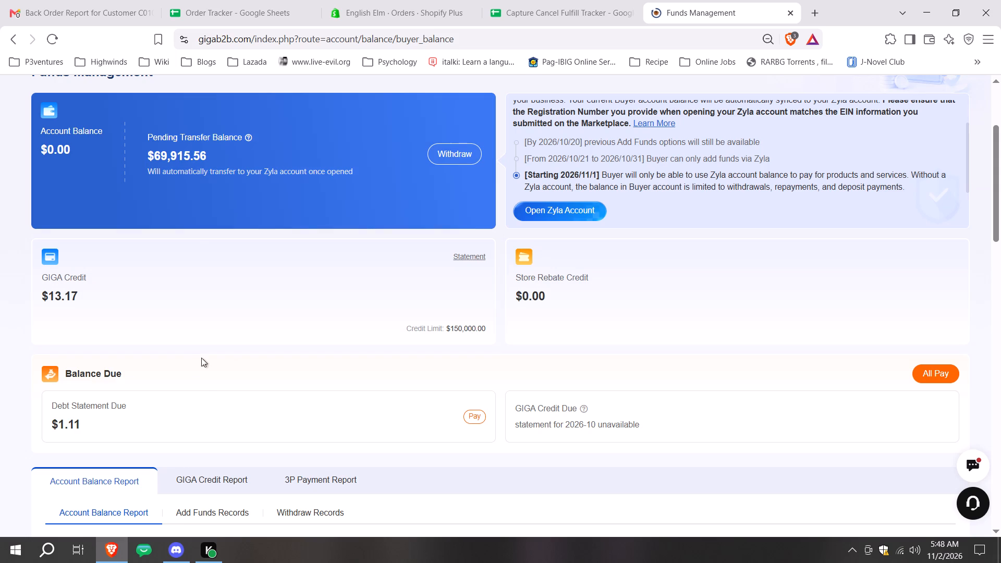
pyautogui.click(472, 414)
pyautogui.scroll(-3, 414, 315)
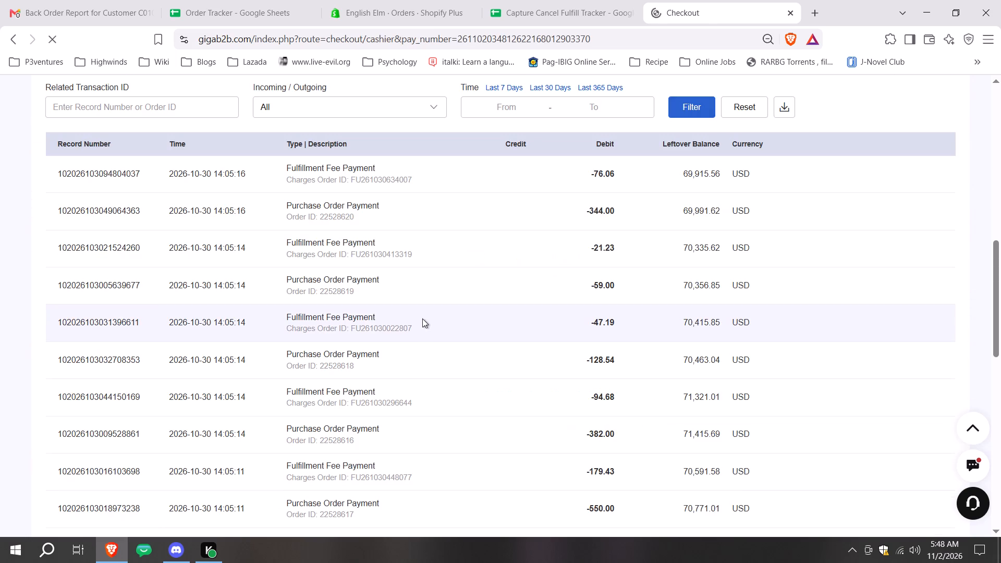
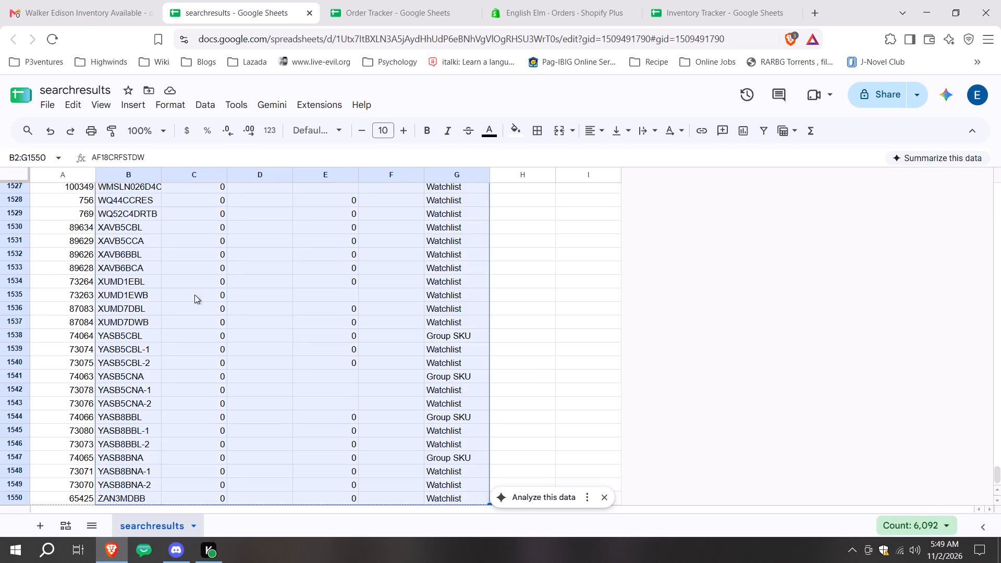
# In the Inventory Tracker's Walker Stock 10-18 sheet, clear the old stock data in columns A to F from row 2 down.
pyautogui.scroll(-1, 341, 402)
pyautogui.click(625, 0)
pyautogui.click(691, 0)
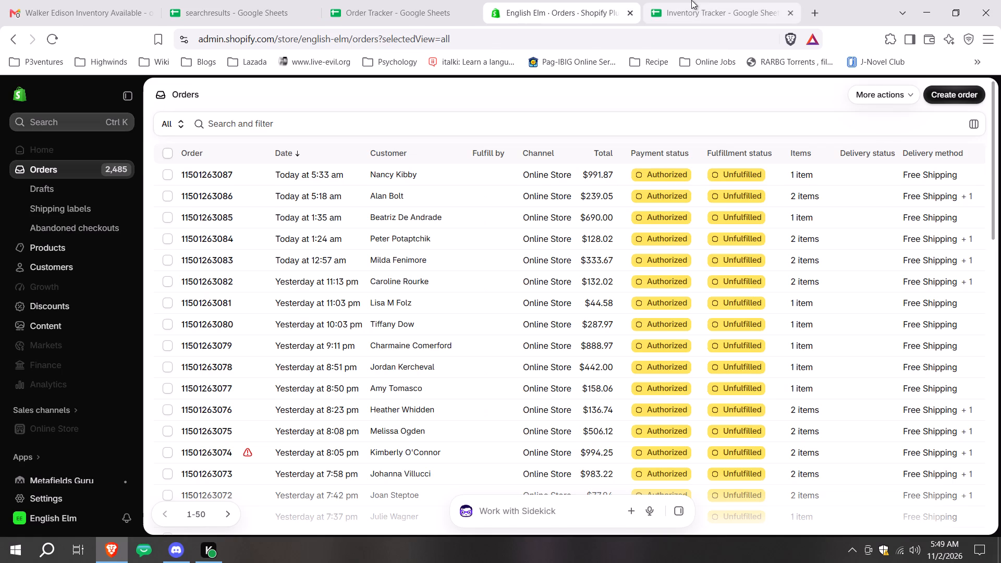
pyautogui.click(875, 521)
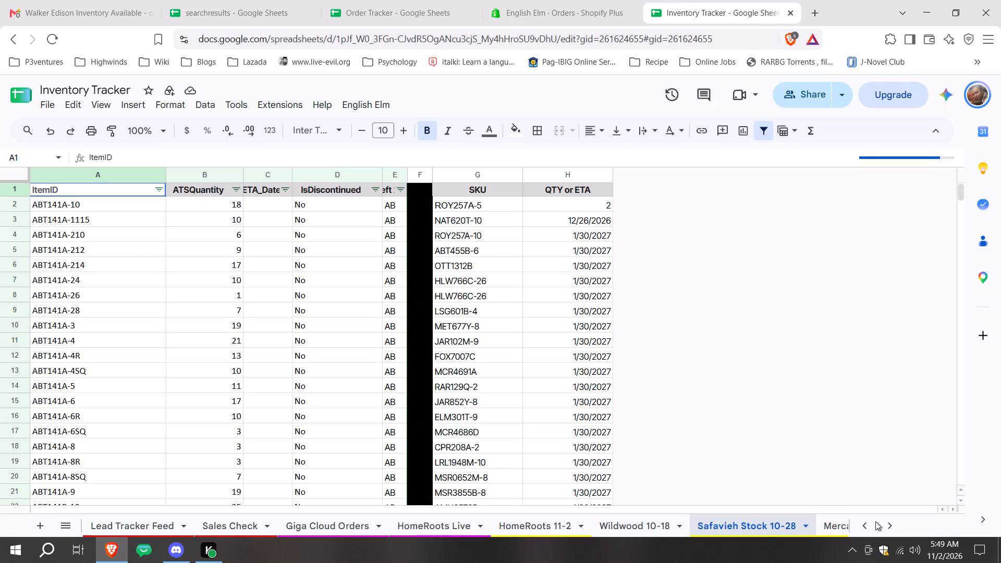
pyautogui.click(900, 531)
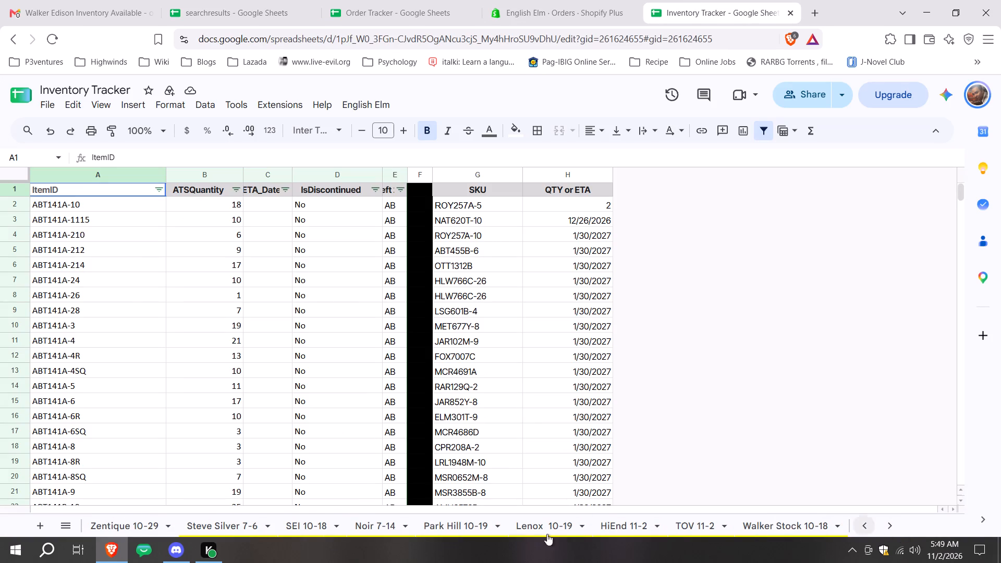
pyautogui.click(806, 535)
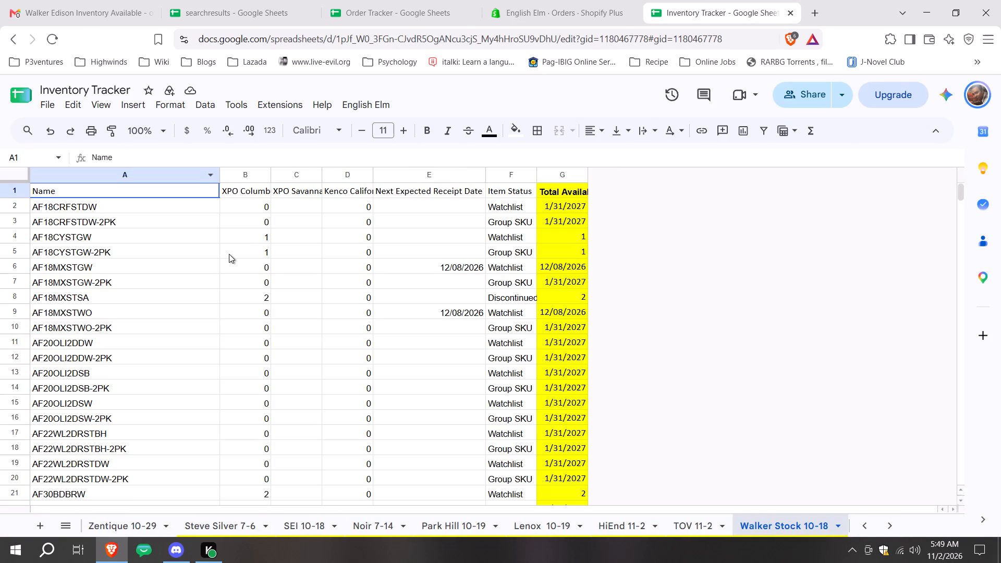
pyautogui.click(128, 221)
pyautogui.press('Up')
pyautogui.hotkey('shift', 'Right')
pyautogui.hotkey('shift', 'Right')
pyautogui.hotkey('shift', 'Right')
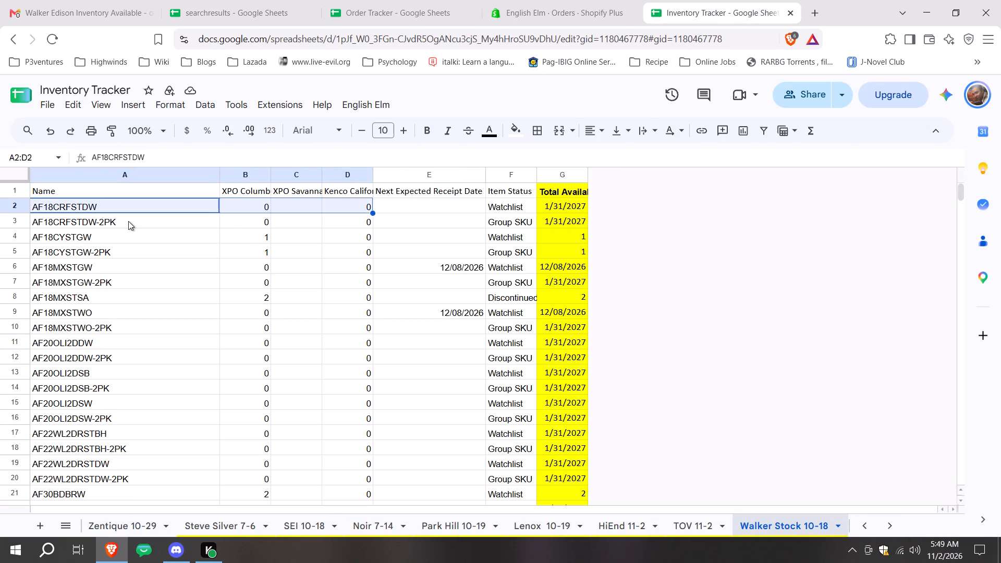
pyautogui.hotkey('shift', 'Right')
pyautogui.hotkey('shift', 'Right')
pyautogui.hotkey('ctrl', 'shift', 'Down')
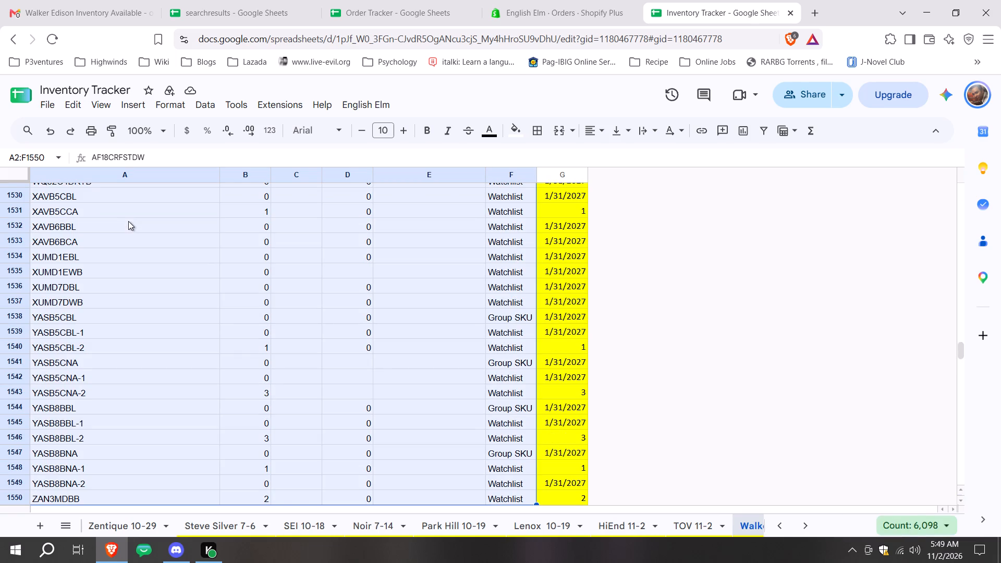
pyautogui.hotkey('ctrl', 'shift', 'Down')
pyautogui.press('Delete')
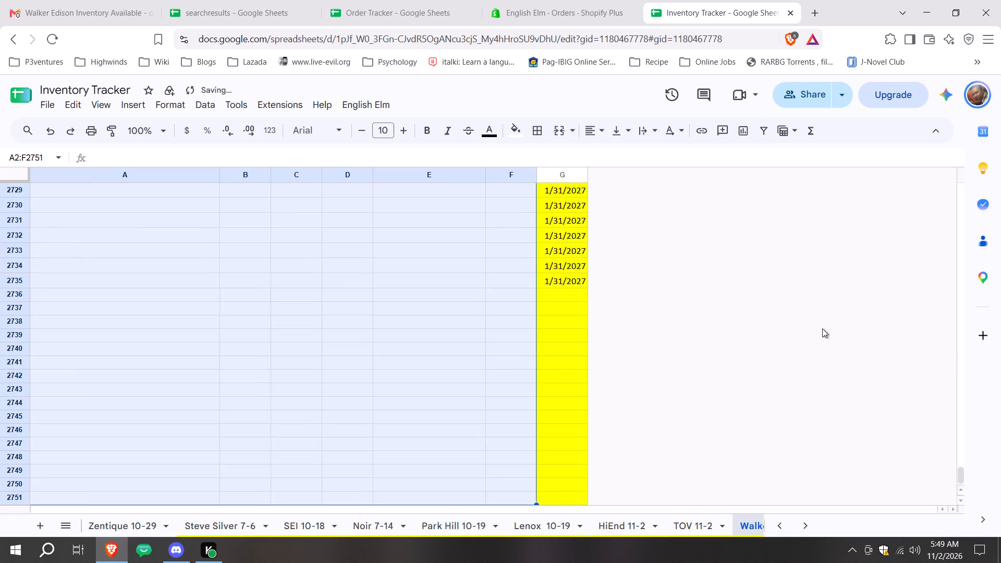
# Paste the rows copied from searchresults into the Walker Stock sheet starting at cell A2.
pyautogui.moveTo(963, 477); pyautogui.dragTo(935, 84)
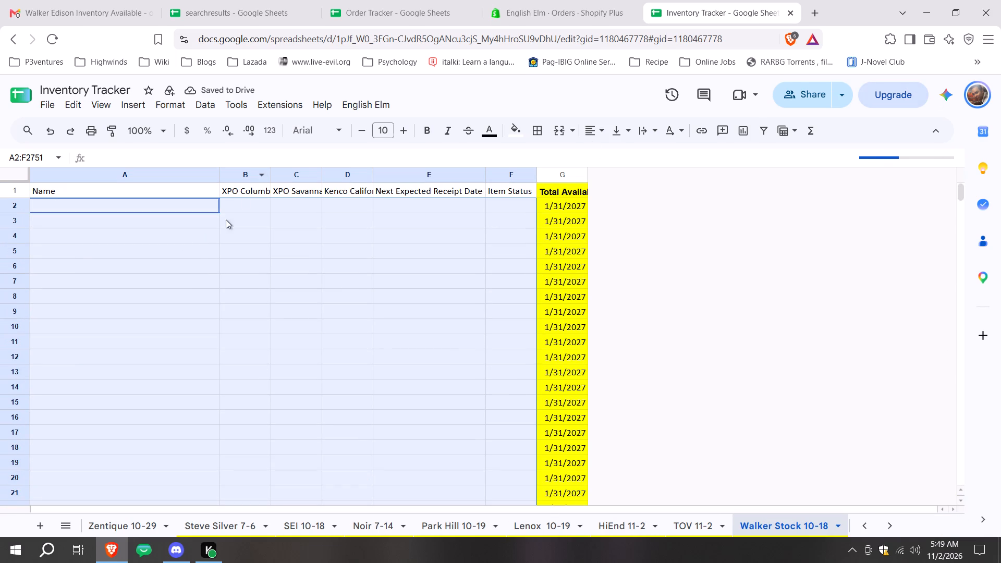
pyautogui.click(103, 212)
pyautogui.hotkey('ctrl', 'v')
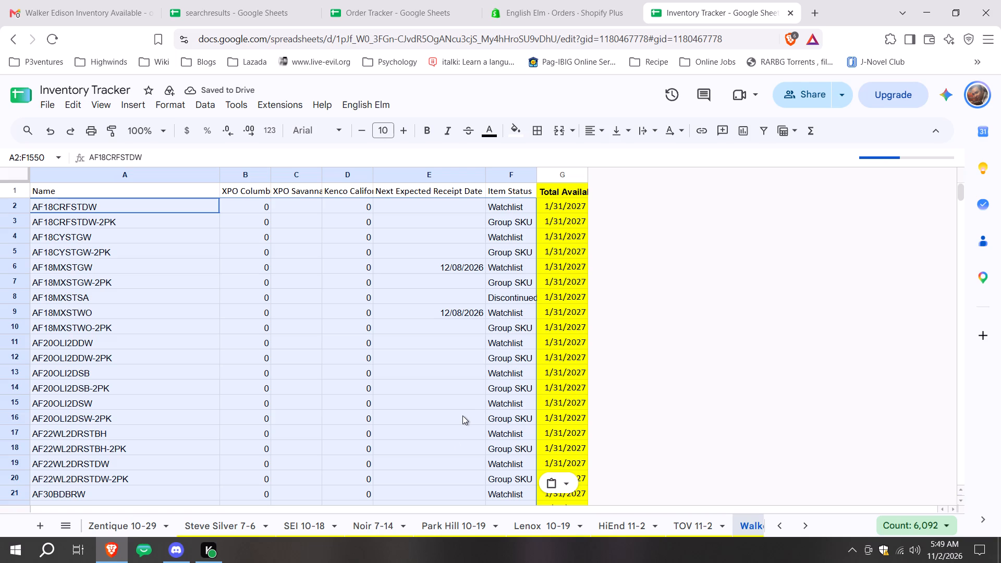
# Rename the Walker Stock sheet as Walker Stock 11-2.
pyautogui.doubleClick(751, 530)
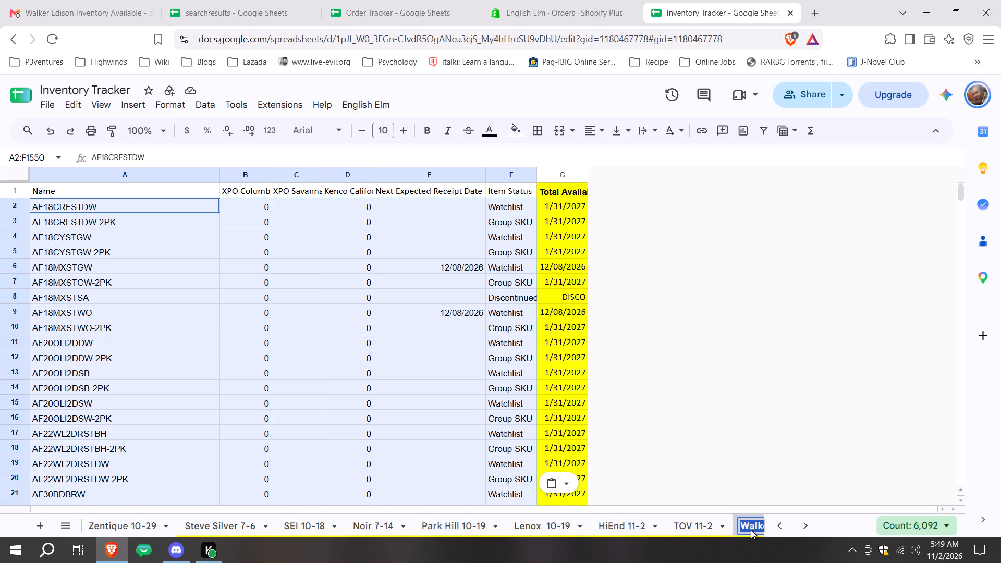
pyautogui.press('Right')
pyautogui.press('Right')
pyautogui.press('BackSpace')
pyautogui.press('BackSpace')
pyautogui.press('BackSpace')
pyautogui.press('BackSpace')
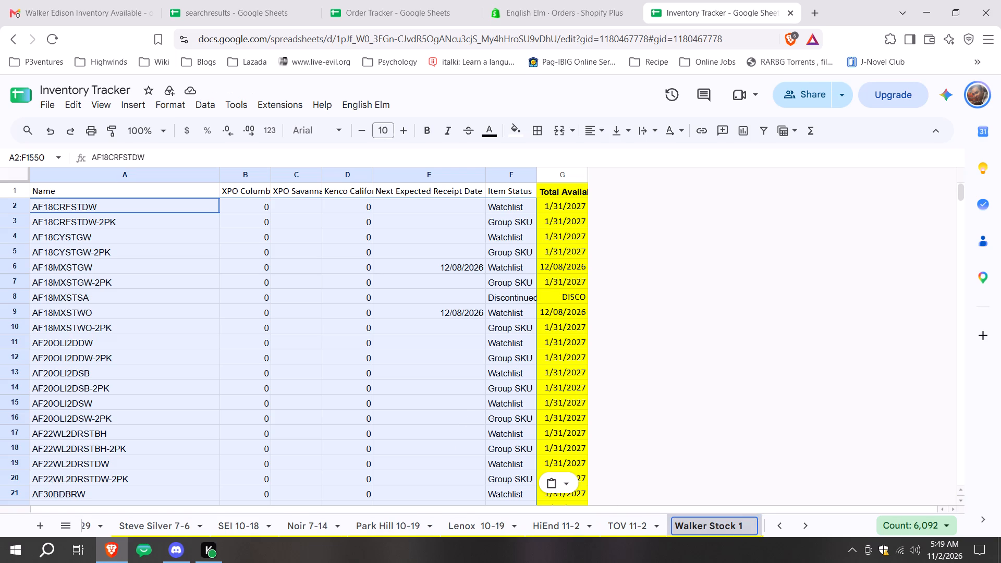
pyautogui.write('1-2')
pyautogui.press('Return')
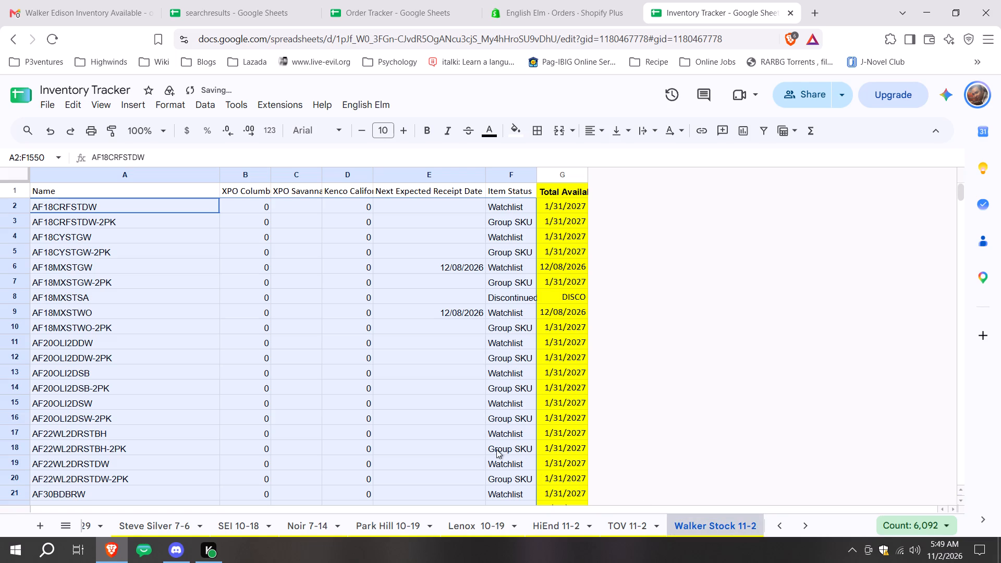
pyautogui.click(381, 303)
# Close the searchresults spreadsheet and return to the Order Tracker.
pyautogui.click(351, 0)
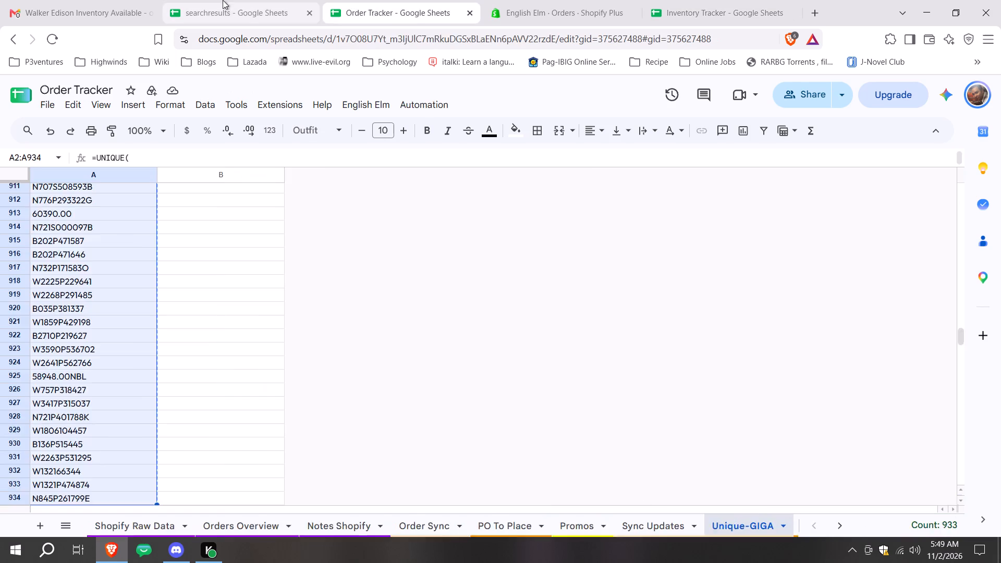
pyautogui.click(223, 0)
pyautogui.click(307, 16)
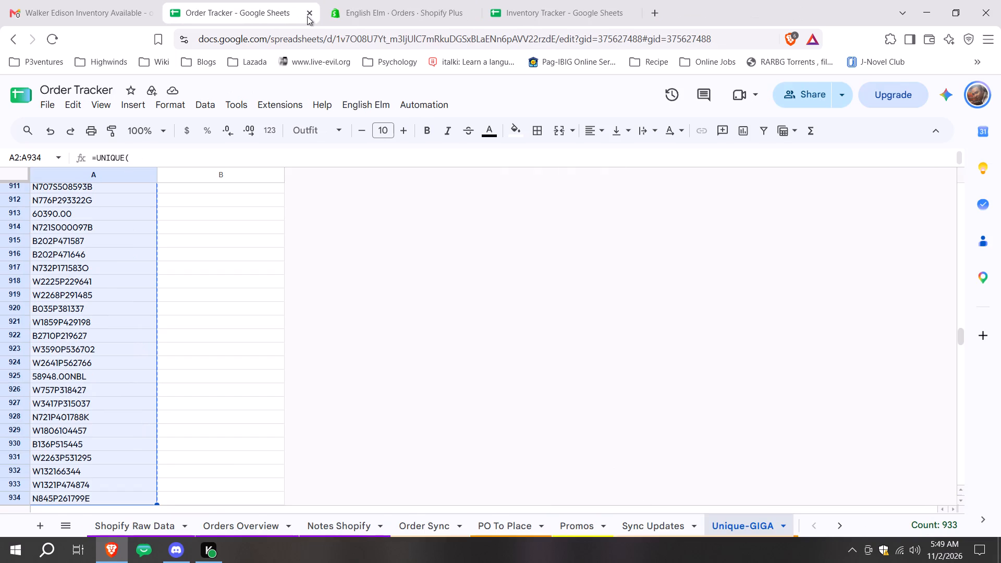
# In the Order Tracker's Notes Shopify sheet, apply the saved filter view ZZZ 9z. Chris' Custom Filter.
pyautogui.click(339, 530)
pyautogui.click(797, 126)
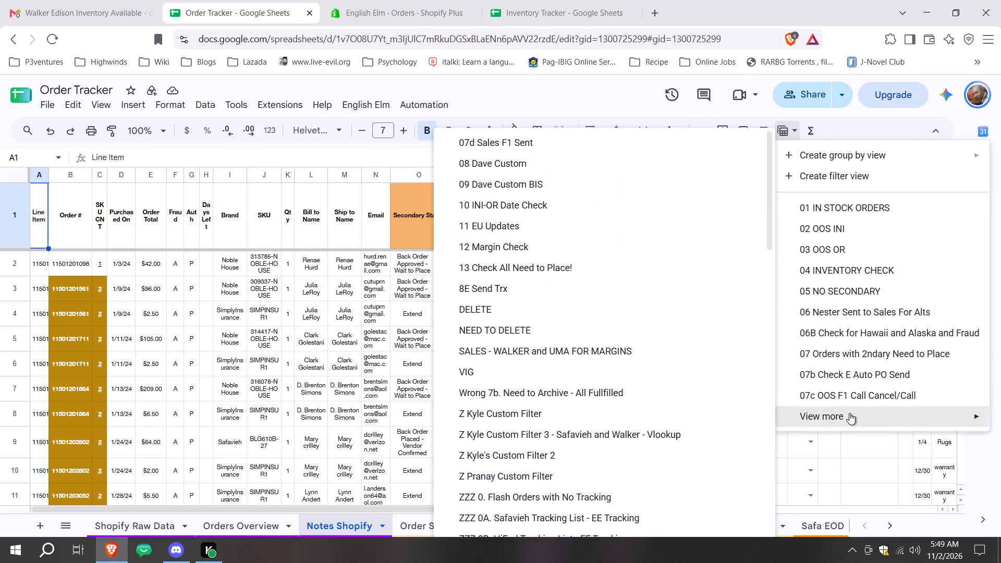
pyautogui.scroll(-4, 563, 281)
pyautogui.scroll(3, 606, 313)
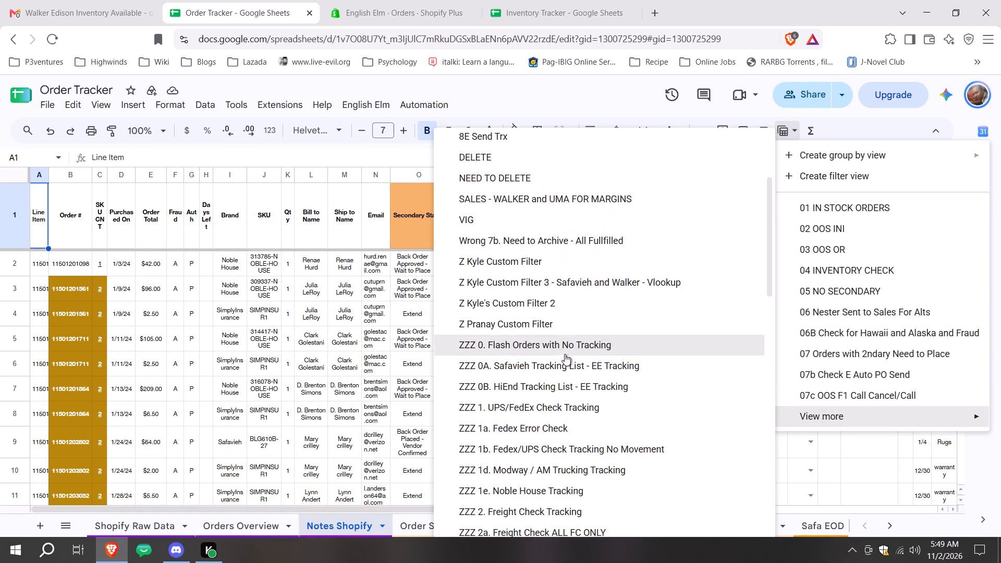
pyautogui.scroll(-2, 576, 363)
pyautogui.scroll(-3, 614, 315)
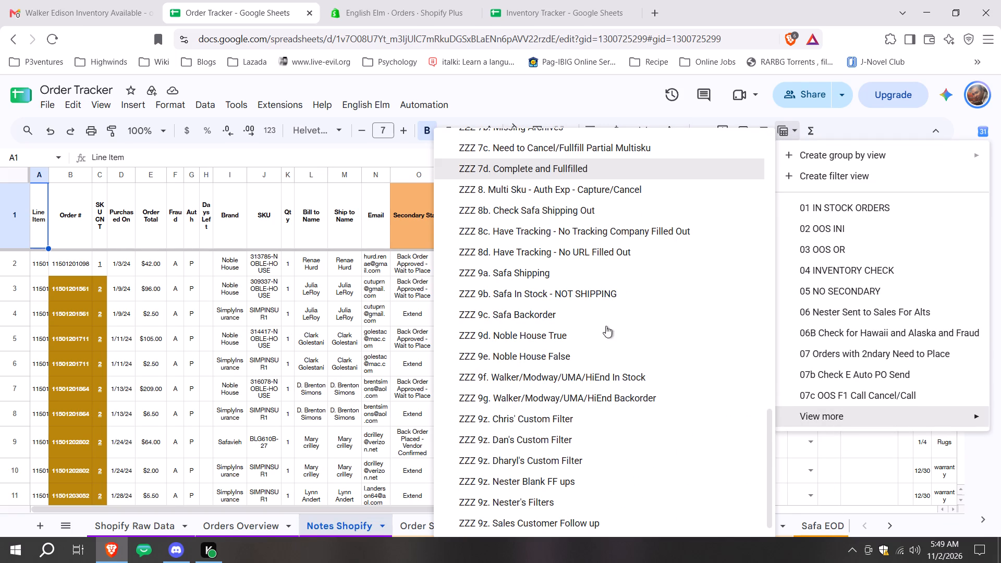
pyautogui.scroll(-2, 567, 261)
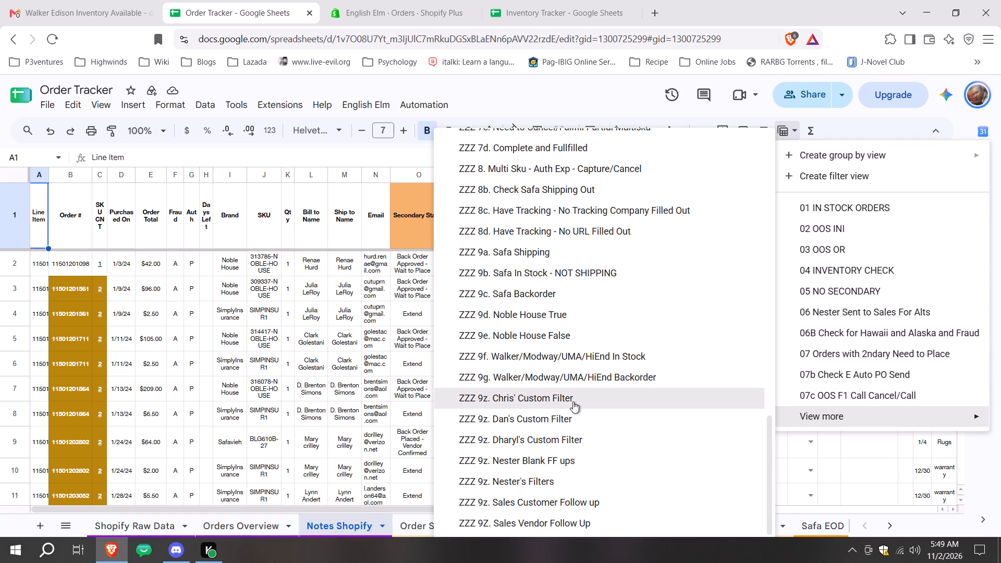
pyautogui.click(573, 400)
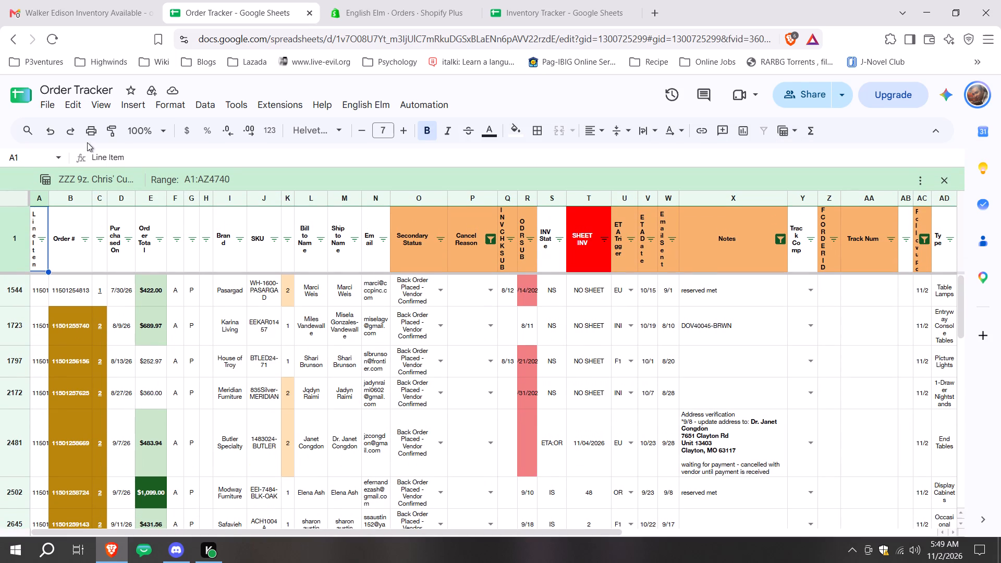
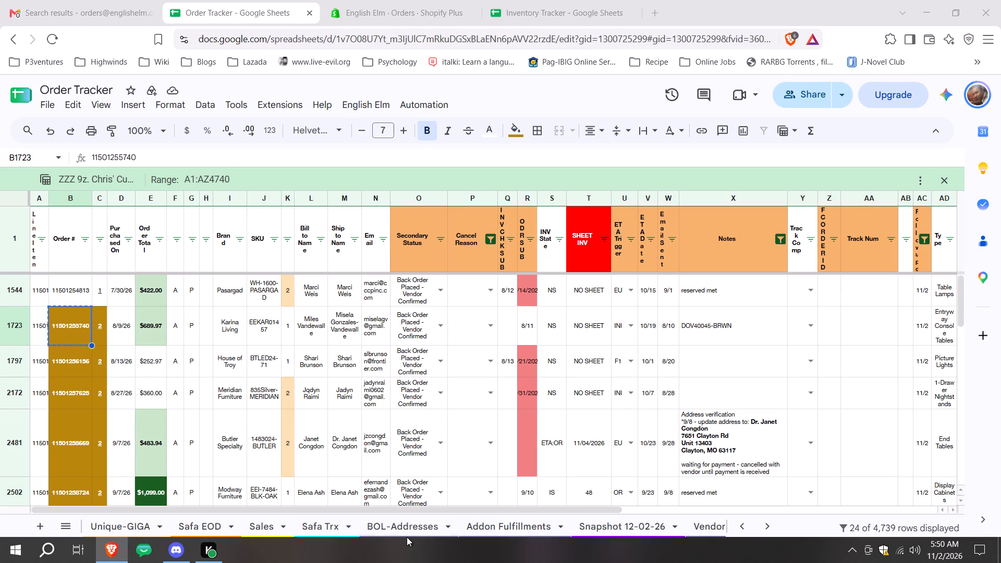
pyautogui.click(421, 520)
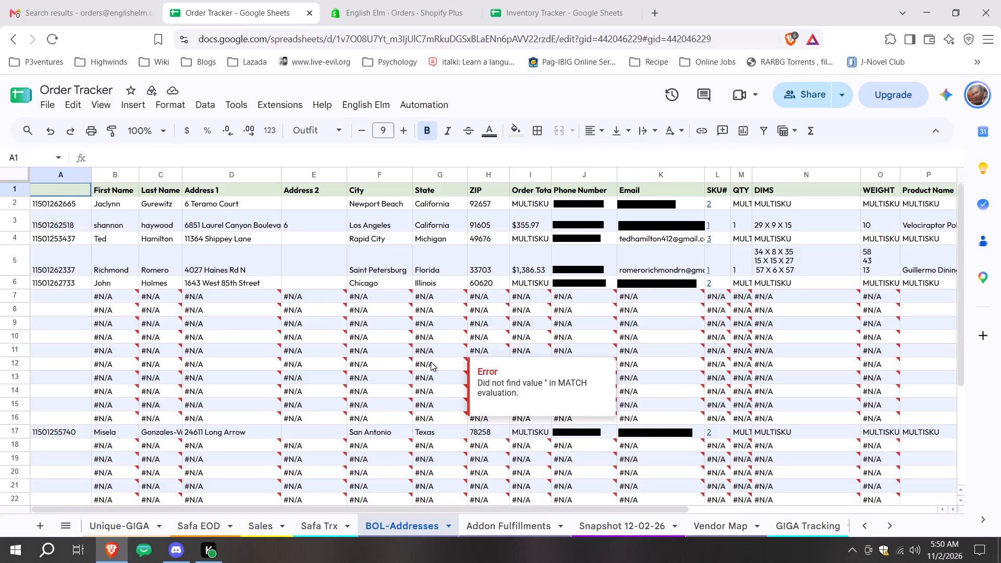
pyautogui.hotkey('ctrl', 'f')
pyautogui.hotkey('ctrl', 'v')
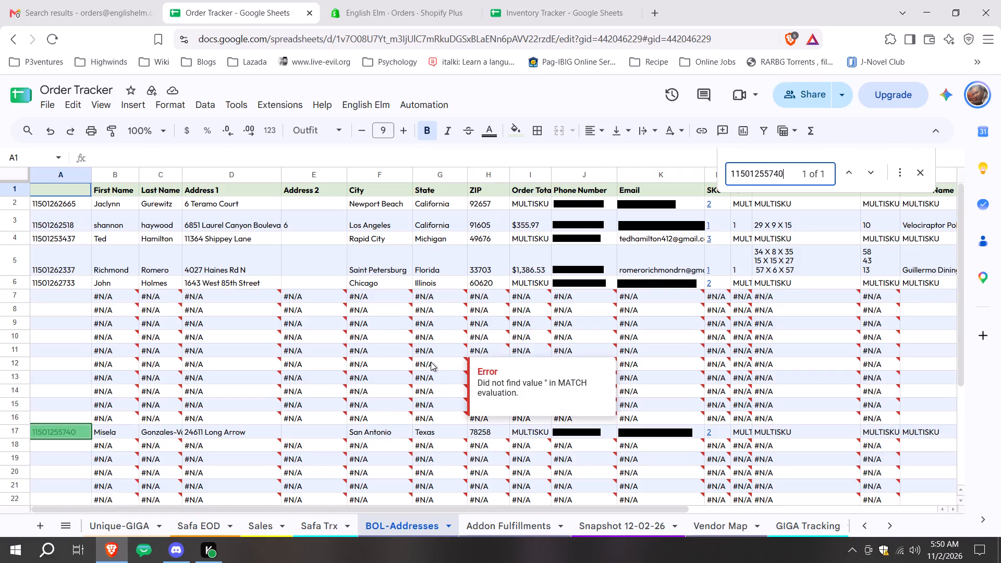
pyautogui.tripleClick(859, 518)
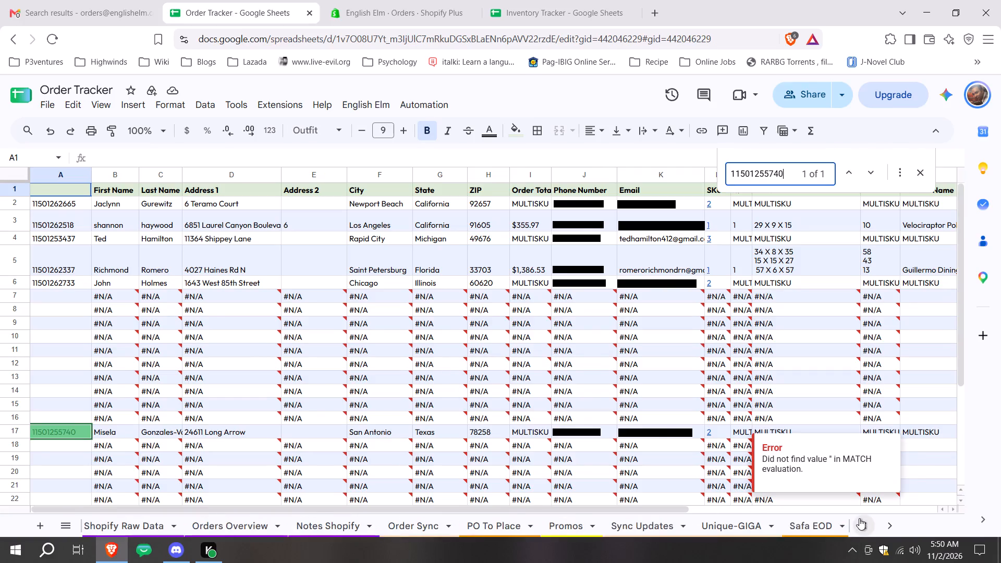
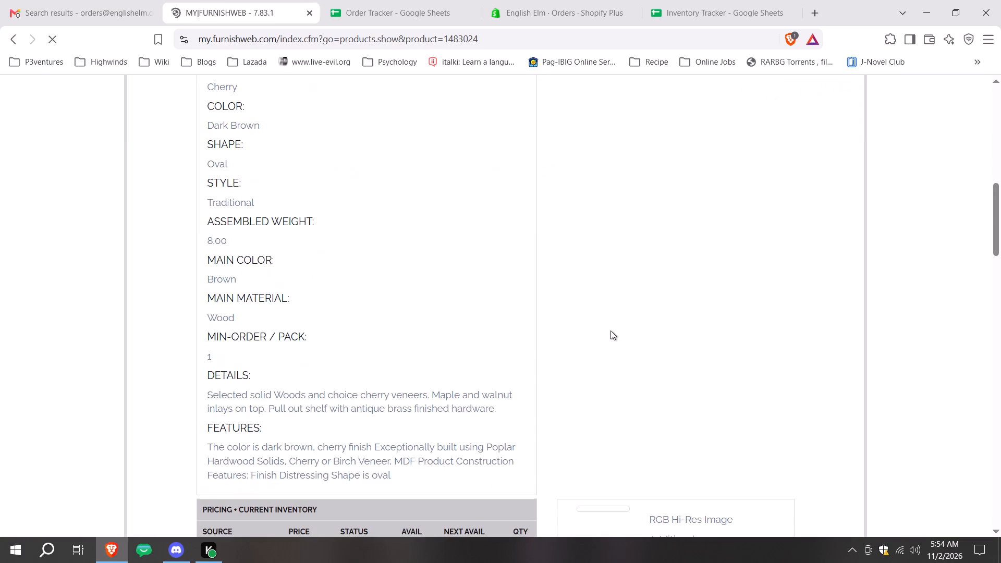
# Check the pricing and current inventory section for Butler product 1483024 on the supplier site, and return to the Order Tracker.
pyautogui.scroll(-5, 536, 368)
pyautogui.scroll(3, 528, 363)
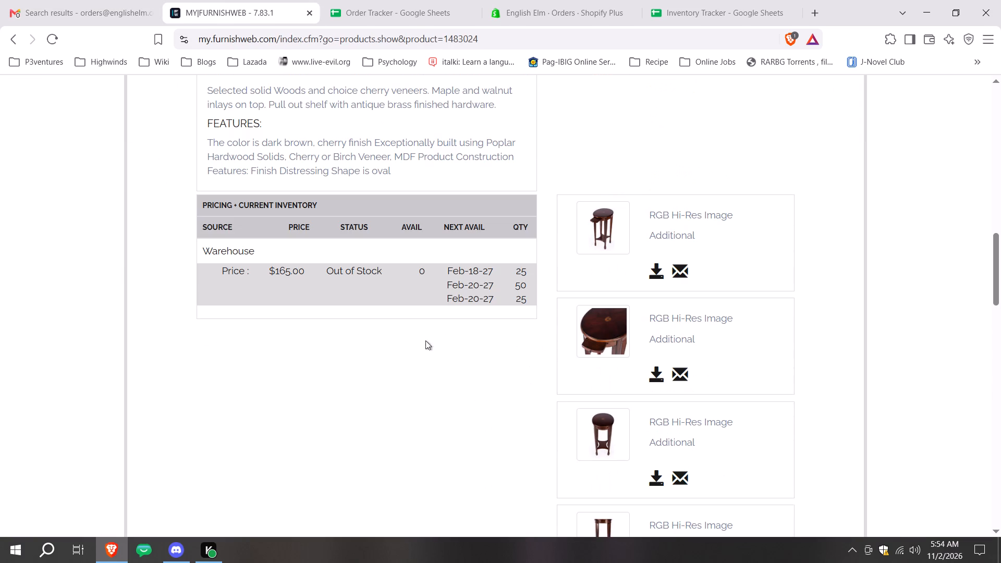
pyautogui.click(407, 0)
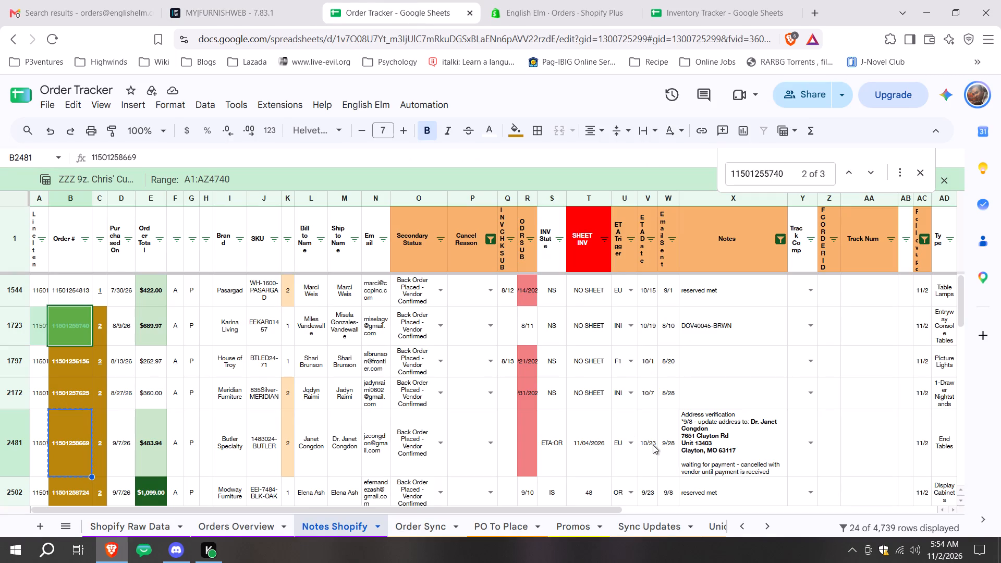
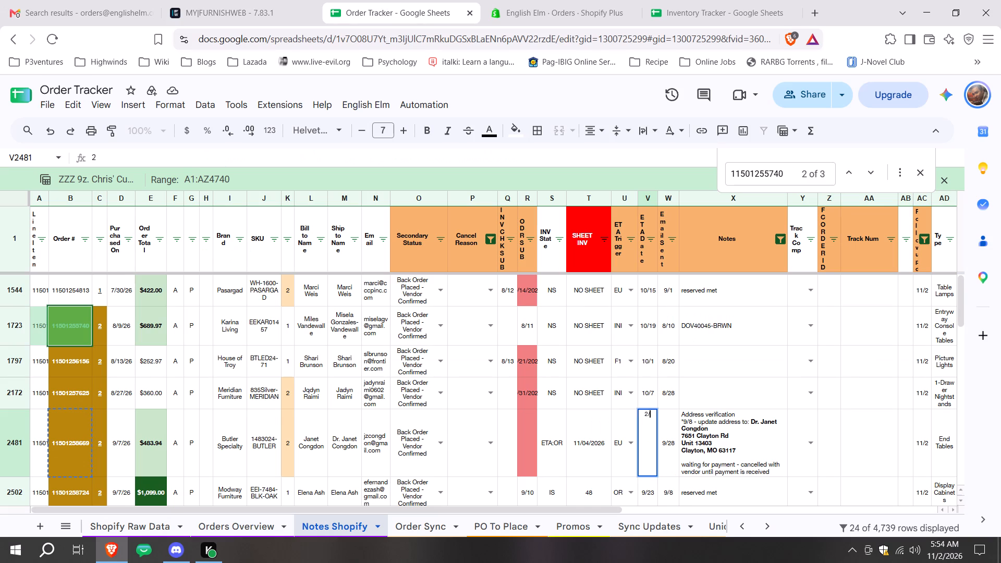
# Set the ETA Date of the Butler Specialty order in row 2481 to 2/18/2027 and clear its Email Sent date.
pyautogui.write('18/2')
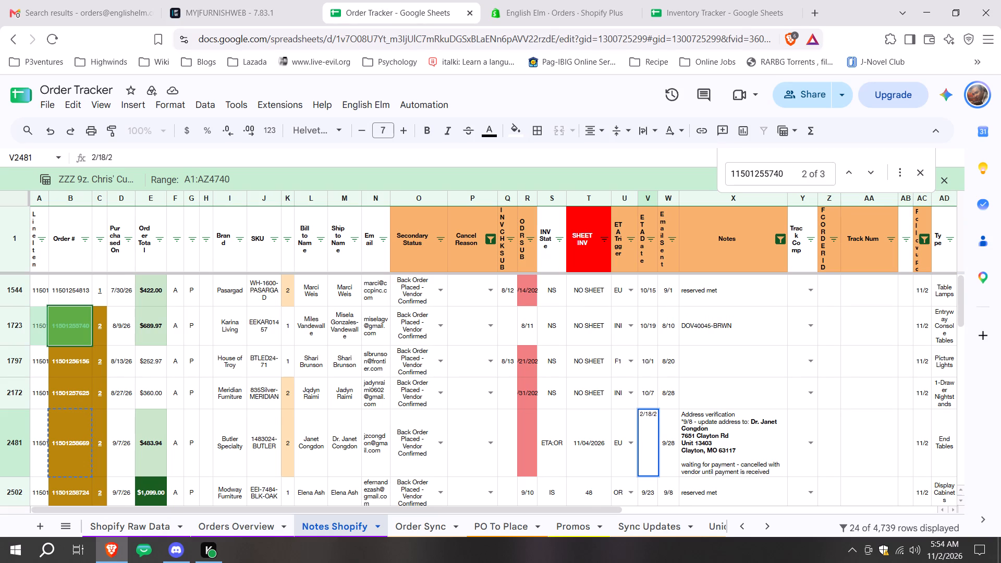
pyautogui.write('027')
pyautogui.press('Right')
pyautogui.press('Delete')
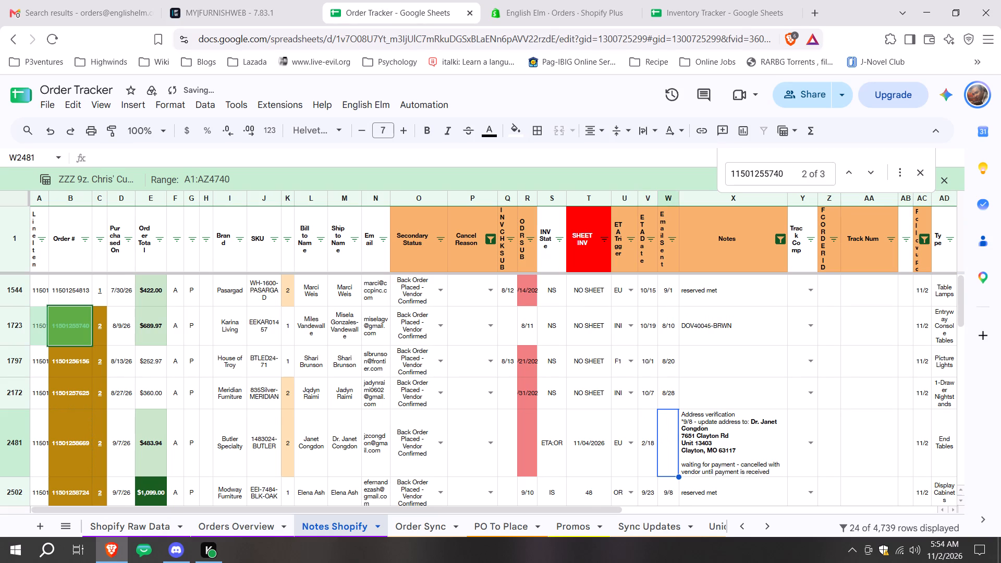
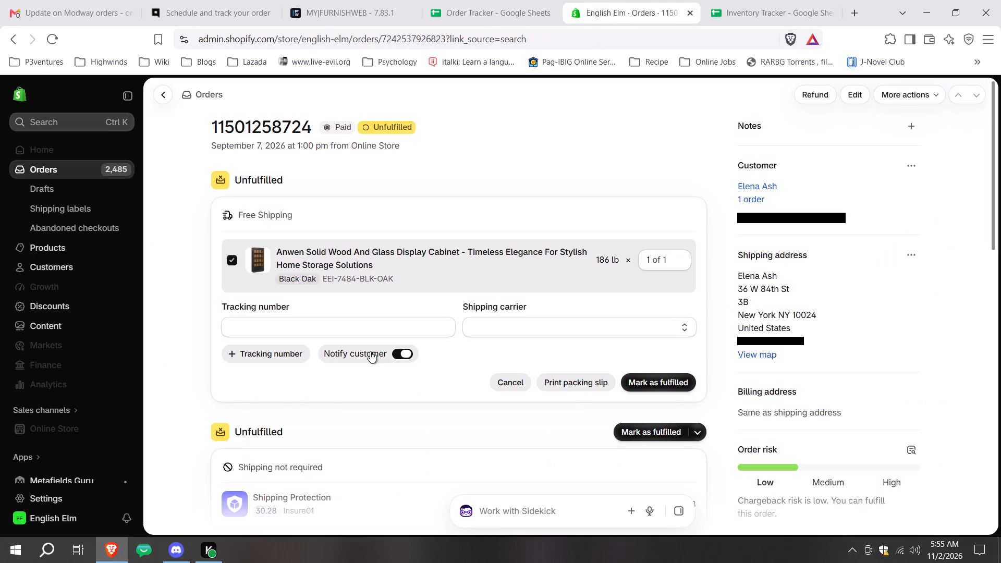
pyautogui.click(503, 316)
pyautogui.click(565, 322)
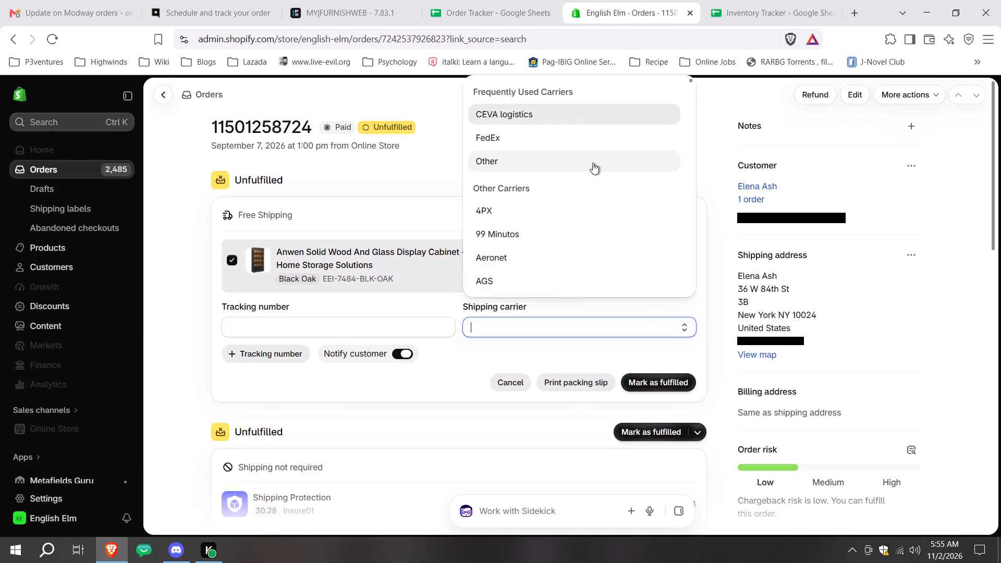
pyautogui.click(594, 160)
pyautogui.click(613, 319)
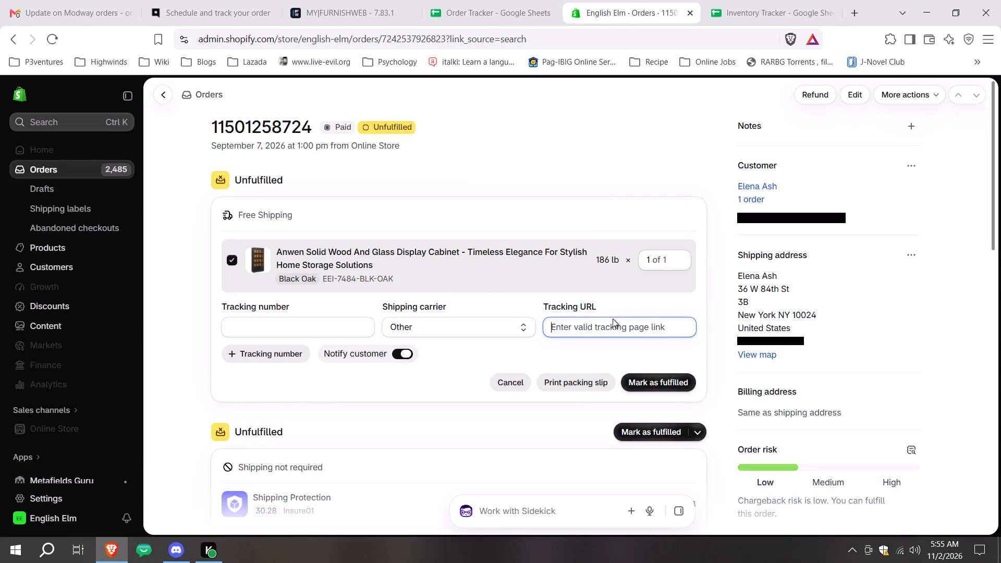
pyautogui.hotkey('ctrl', 'v')
pyautogui.moveTo(681, 323); pyautogui.dragTo(605, 334)
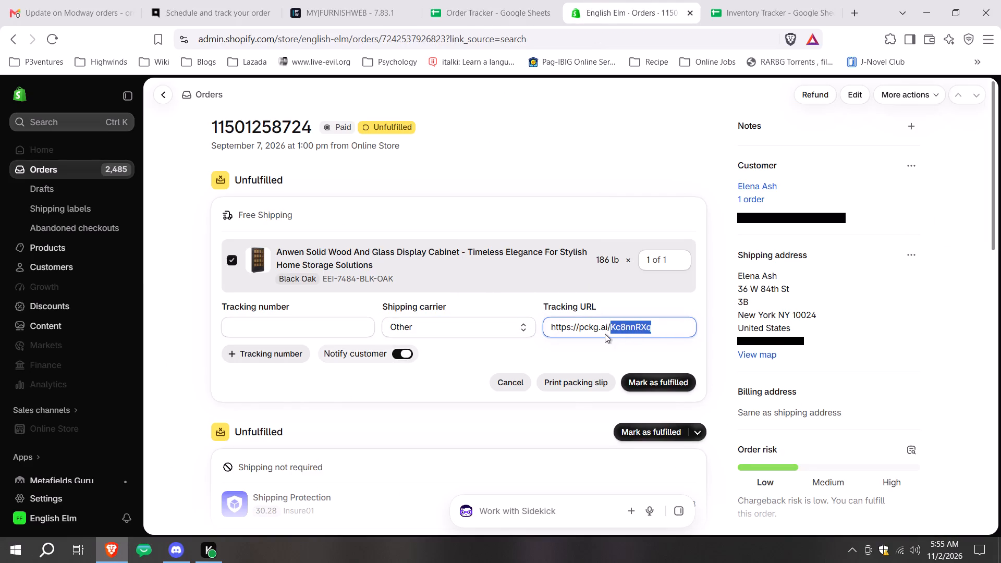
pyautogui.moveTo(605, 334); pyautogui.dragTo(609, 334)
pyautogui.hotkey('ctrl', 'c')
pyautogui.click(306, 328)
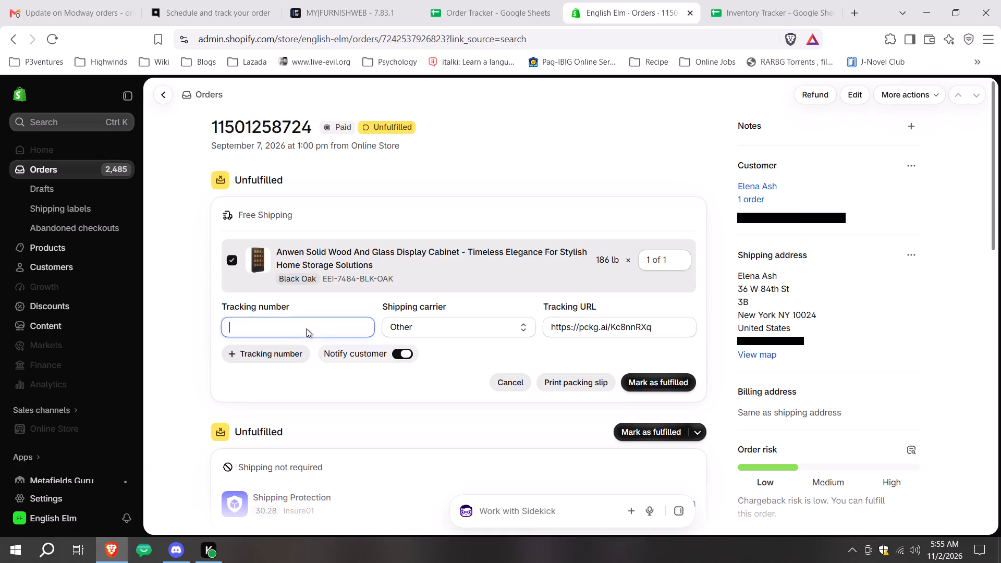
pyautogui.hotkey('ctrl', 'v')
pyautogui.click(389, 356)
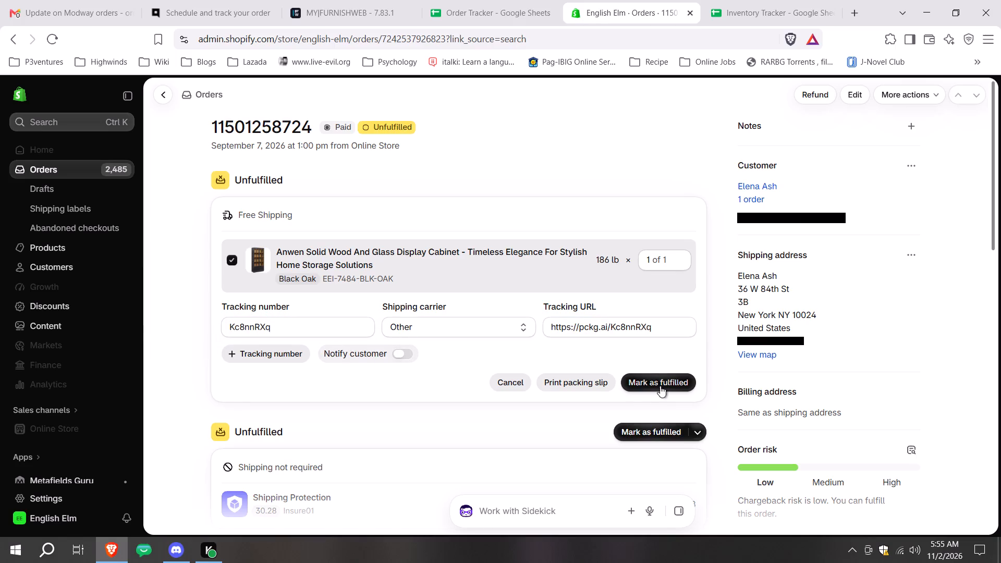
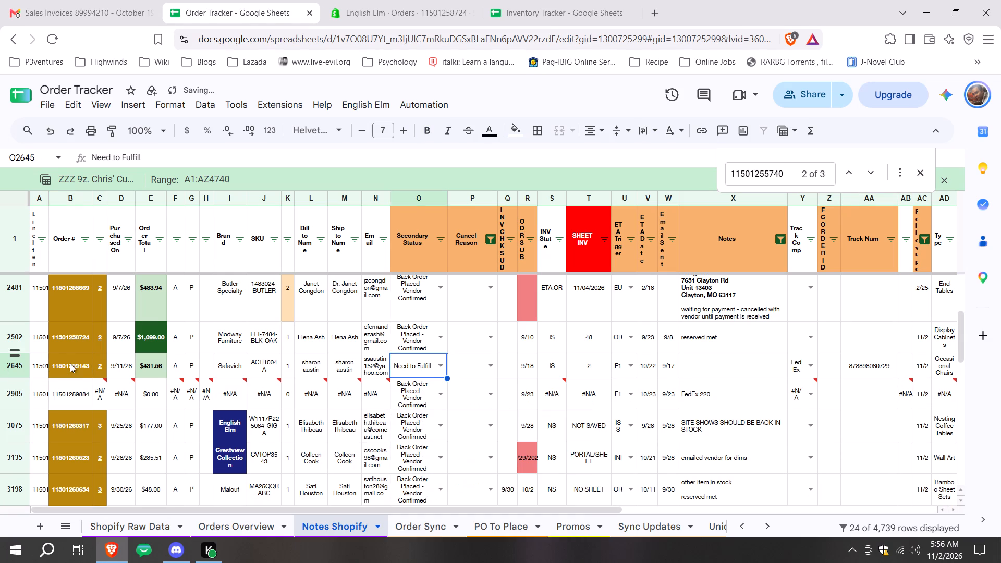
pyautogui.click(73, 363)
pyautogui.hotkey('ctrl', 'c')
pyautogui.click(377, 0)
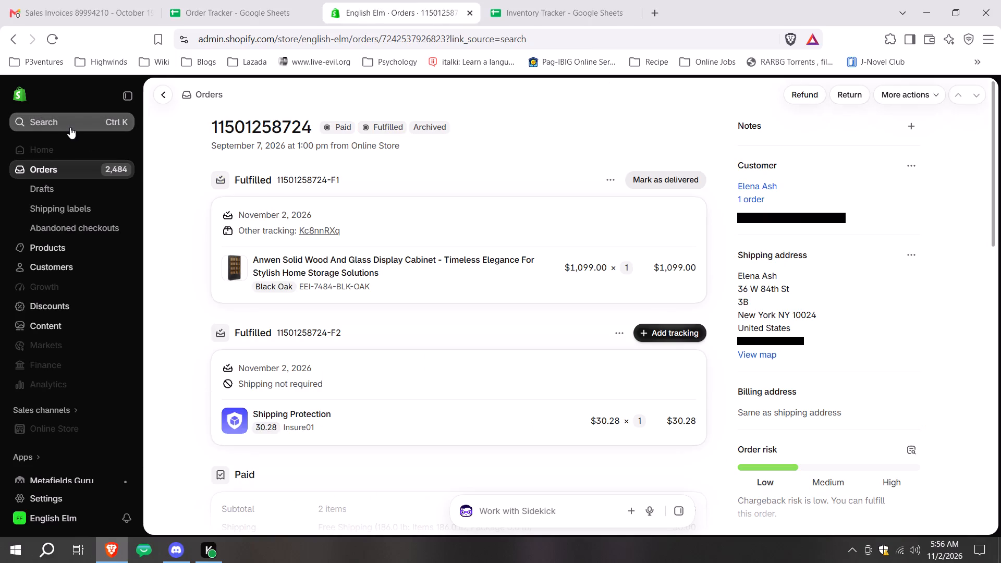
pyautogui.click(70, 127)
pyautogui.hotkey('ctrl', 'v')
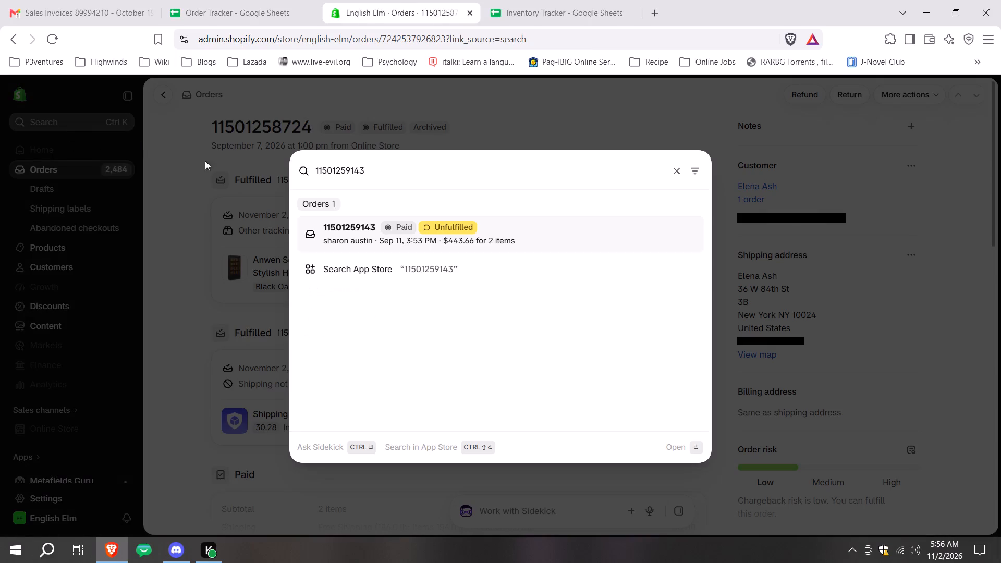
pyautogui.click(344, 211)
pyautogui.click(350, 223)
pyautogui.click(202, 0)
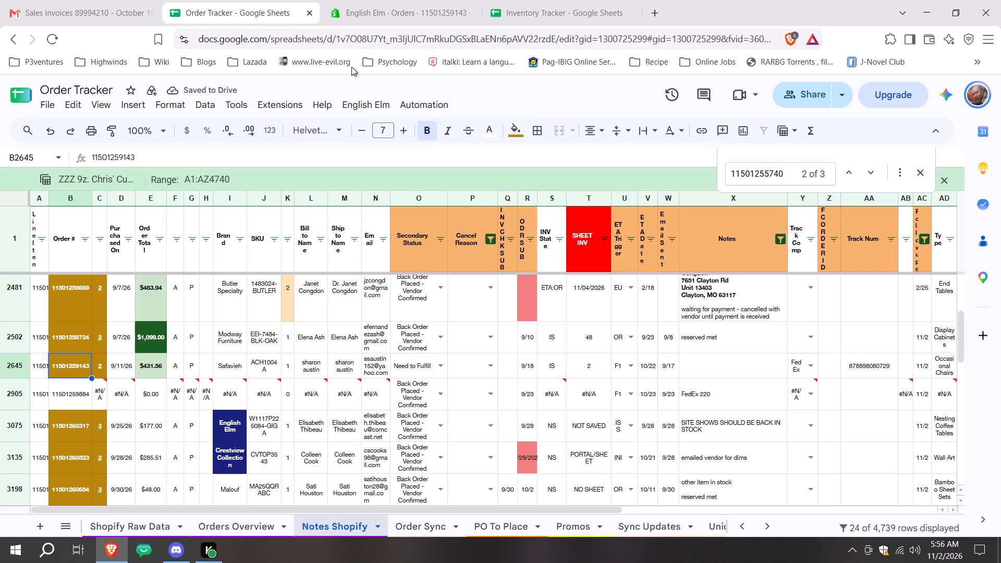
pyautogui.click(850, 383)
pyautogui.click(858, 372)
pyautogui.hotkey('ctrl', 'c')
pyautogui.click(416, 0)
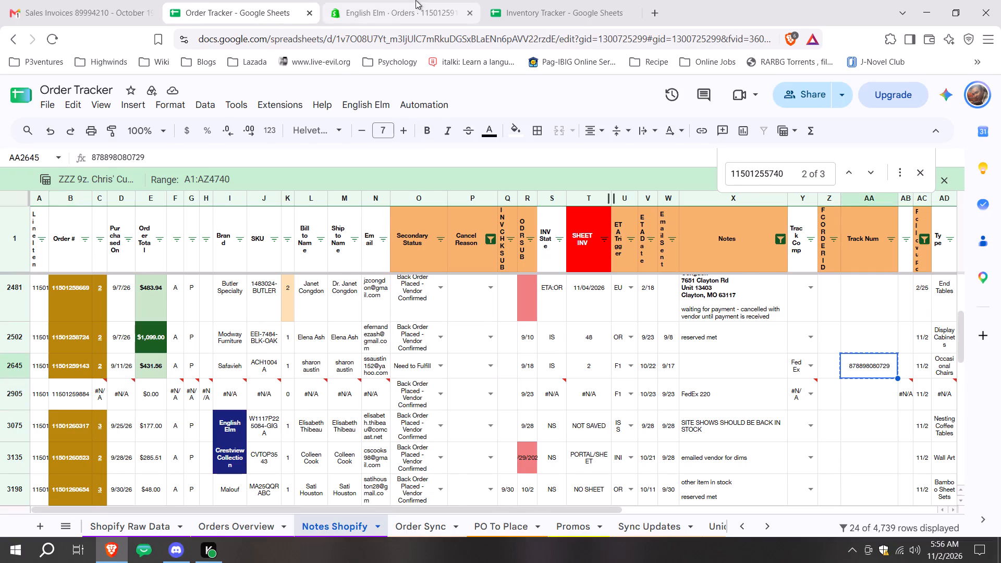
pyautogui.click(660, 176)
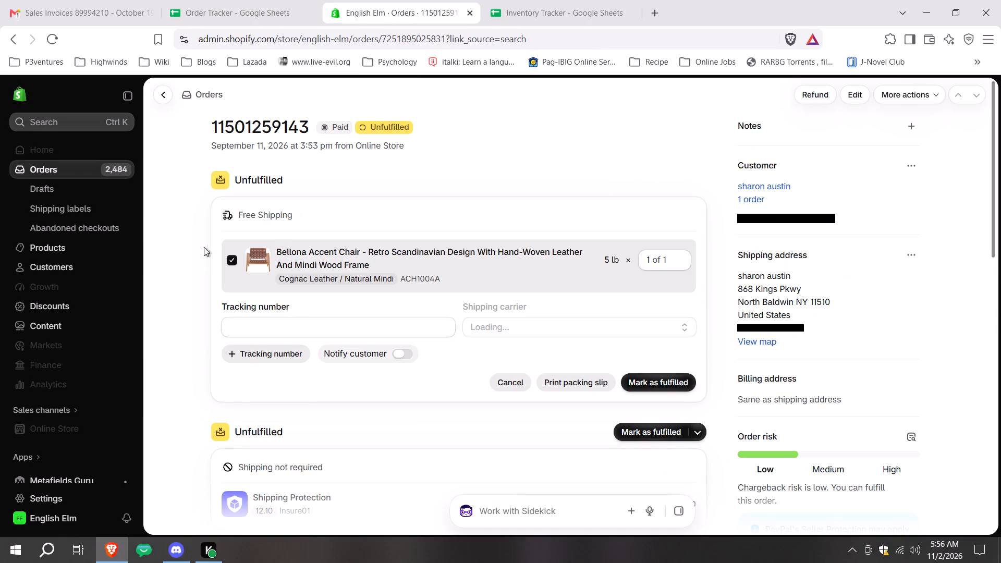
pyautogui.click(383, 334)
pyautogui.hotkey('ctrl', 'v')
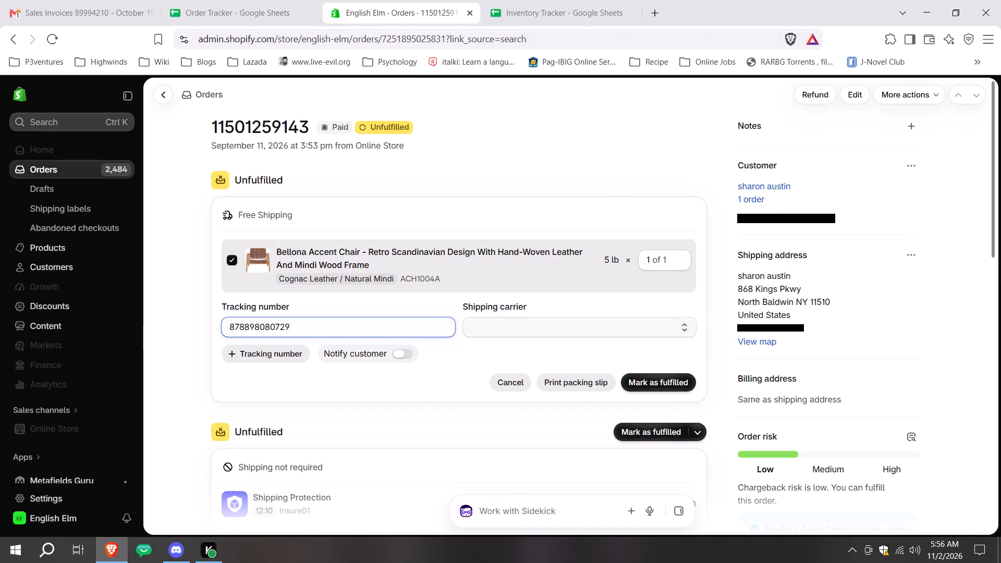
# Set the shipping carrier to FedEx, turn on customer notification and mark the Bellona Accent Chair as fulfilled.
pyautogui.click(588, 333)
pyautogui.press('f')
pyautogui.click(507, 134)
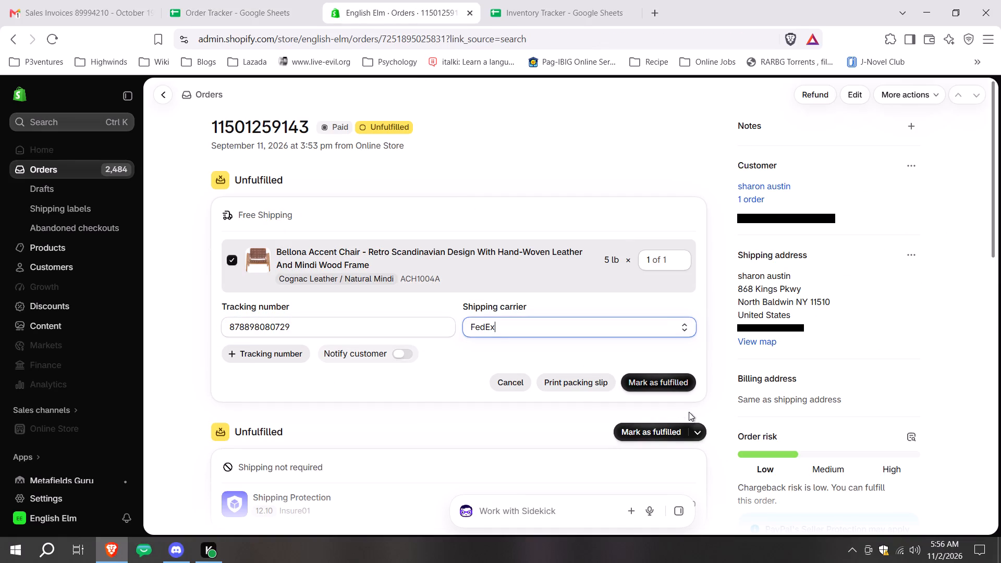
pyautogui.click(416, 362)
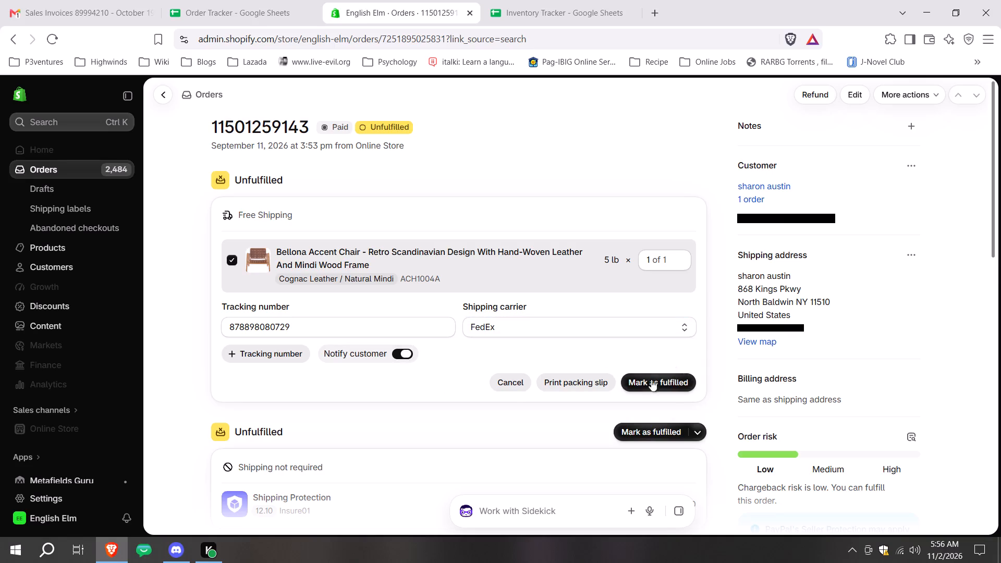
pyautogui.click(654, 381)
pyautogui.click(169, 0)
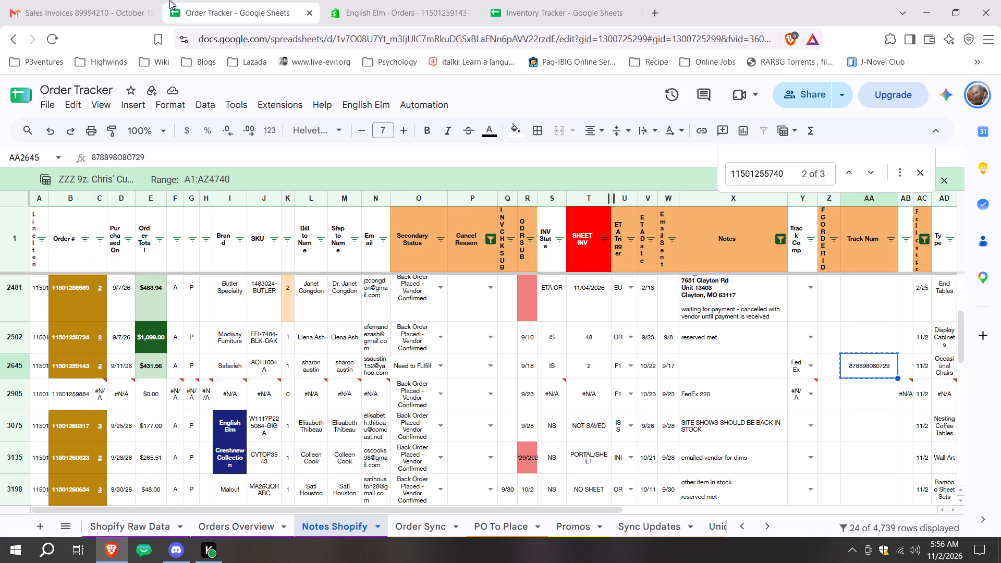
pyautogui.click(66, 436)
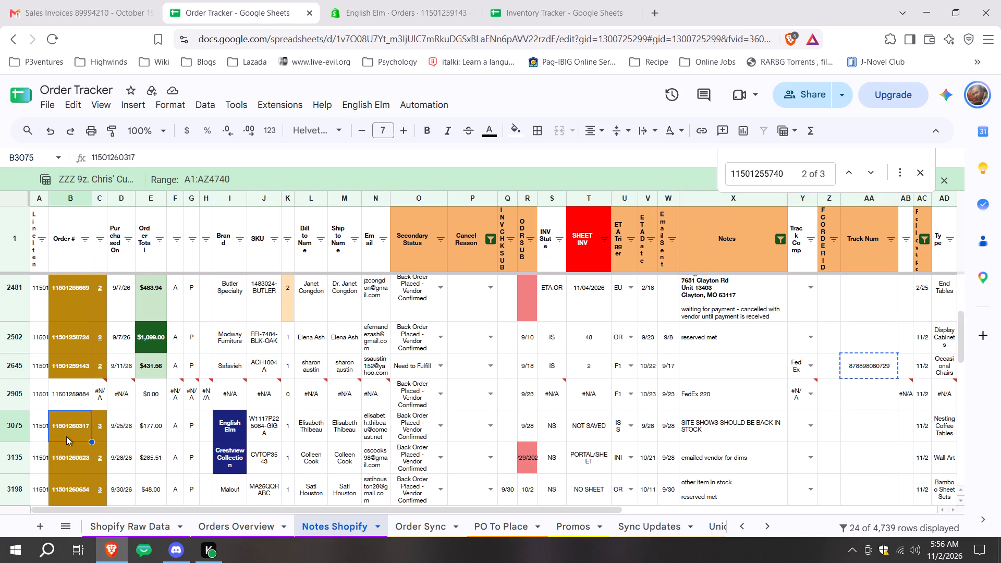
pyautogui.hotkey('ctrl', 'c')
pyautogui.click(589, 0)
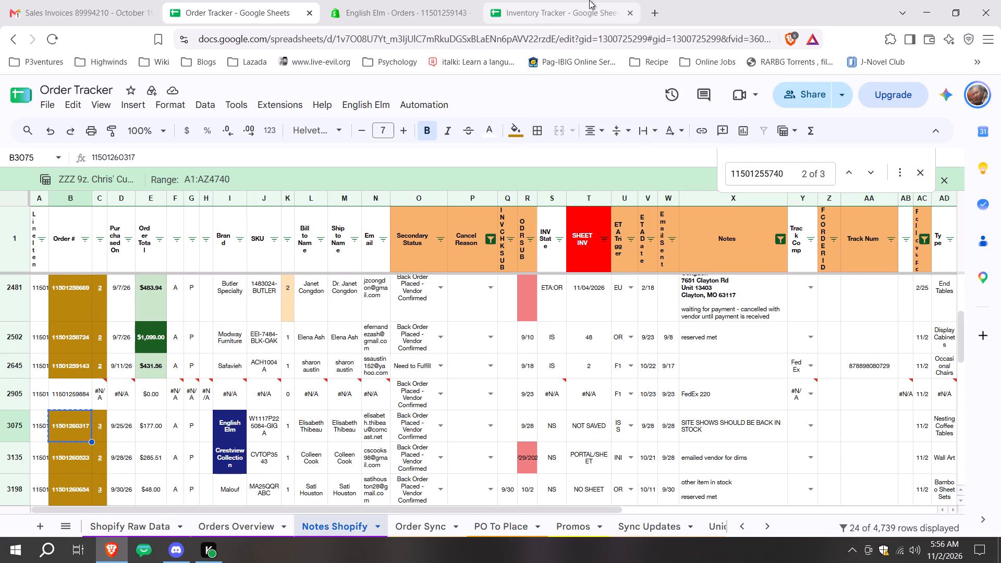
pyautogui.click(589, 44)
pyautogui.write('gi')
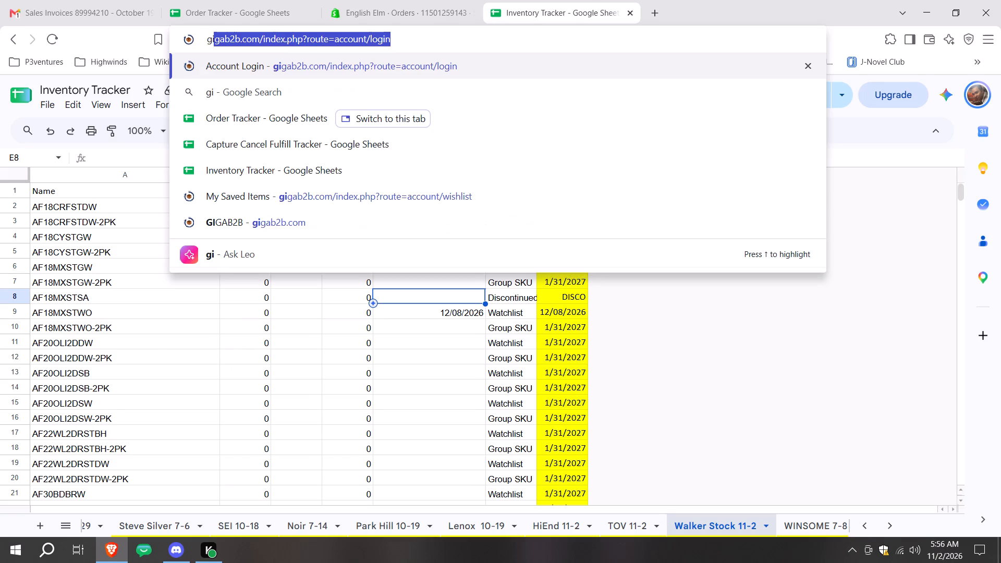
pyautogui.press('Return')
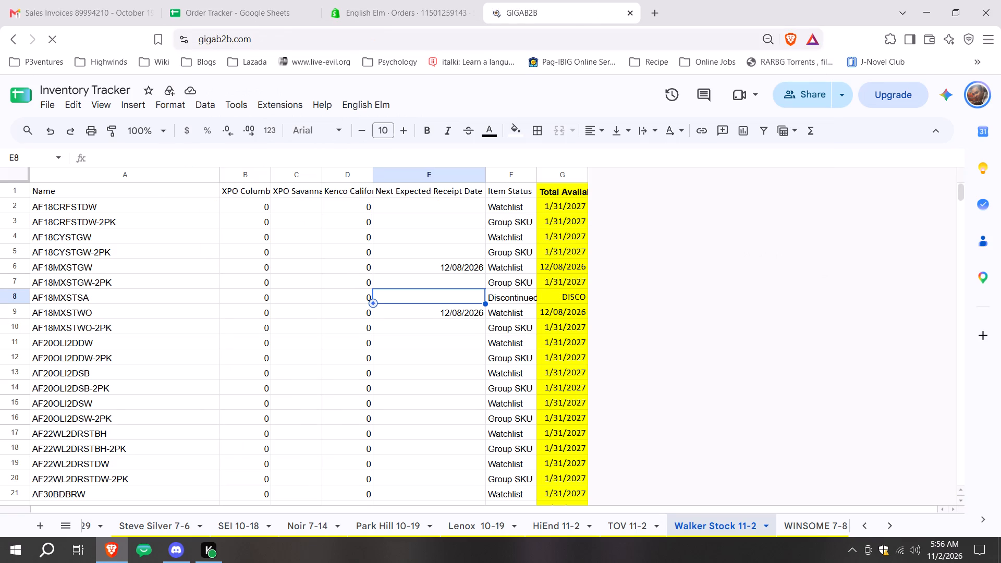
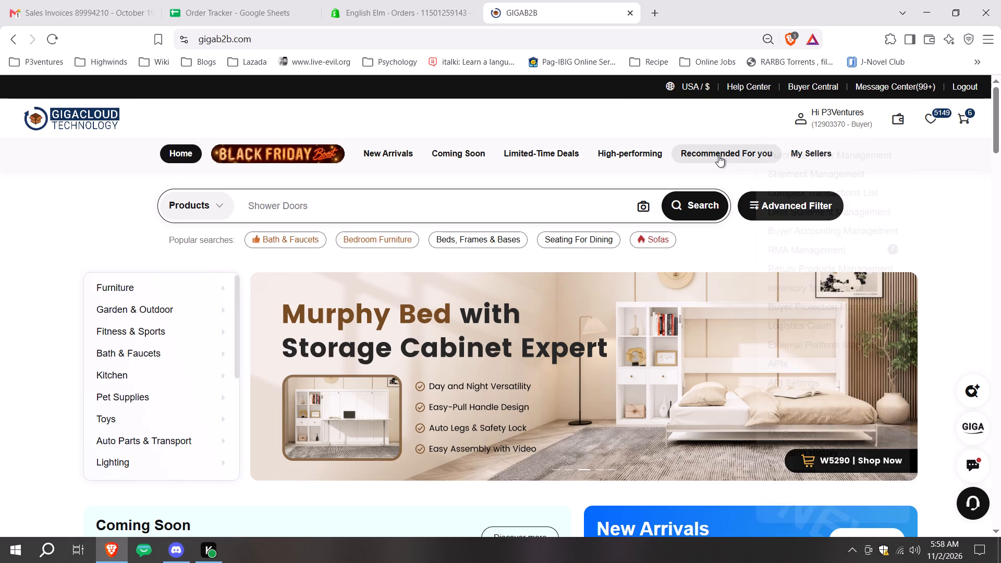
pyautogui.click(820, 174)
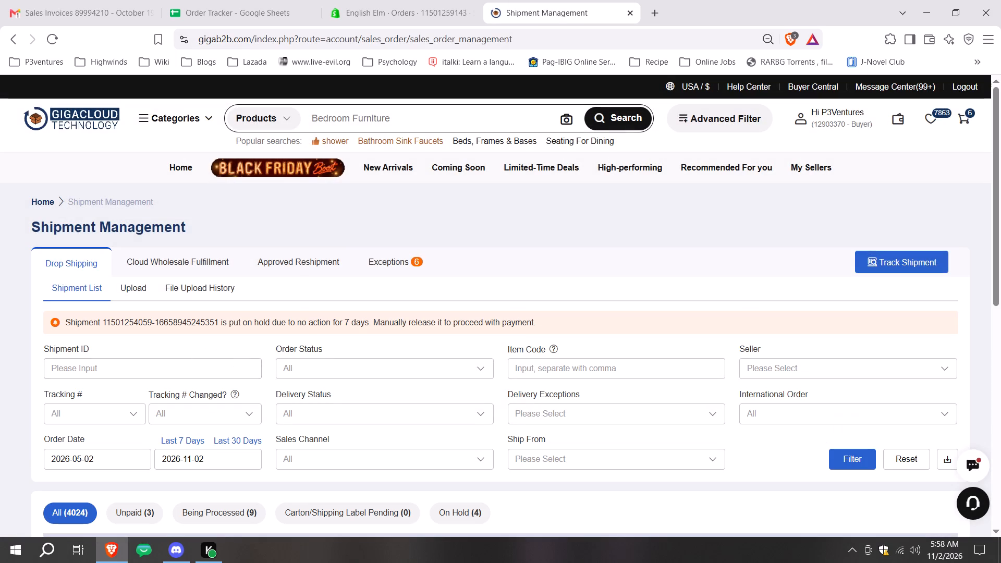
pyautogui.rightClick(164, 365)
pyautogui.click(220, 342)
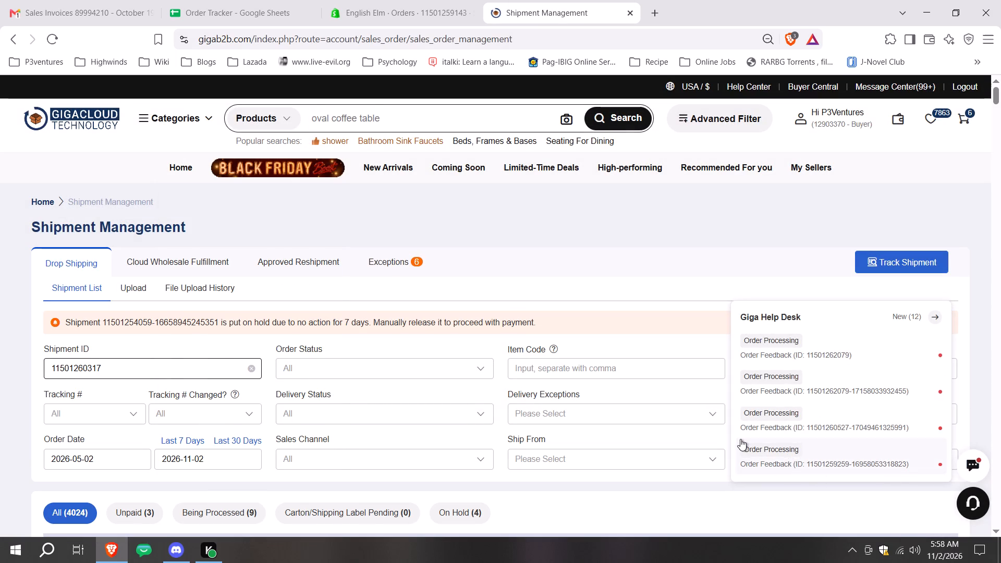
pyautogui.click(851, 458)
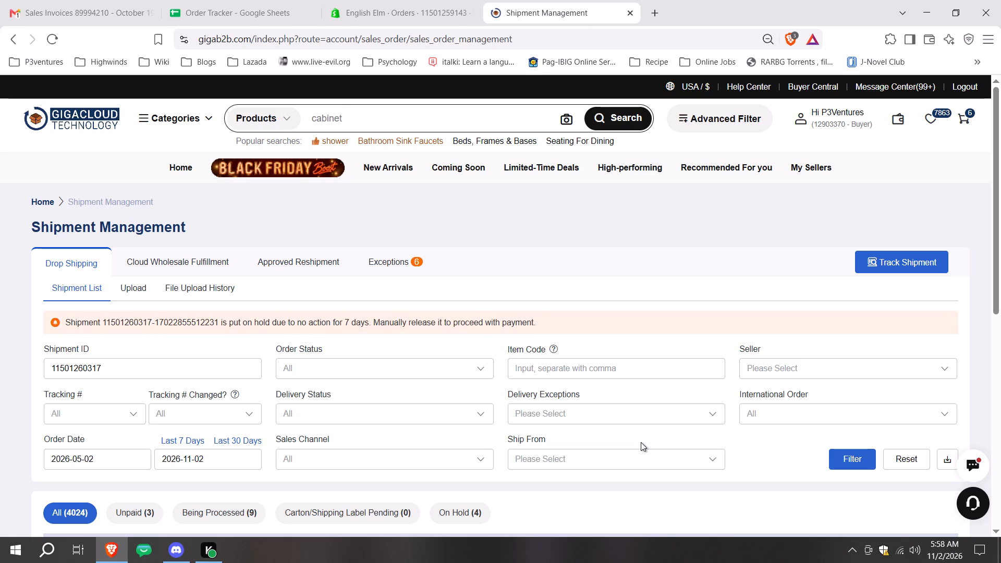
# Open the Round Coffee Table Set of 2 product page in a new tab, check its availability, and return to the shipment list.
pyautogui.scroll(-2, 675, 382)
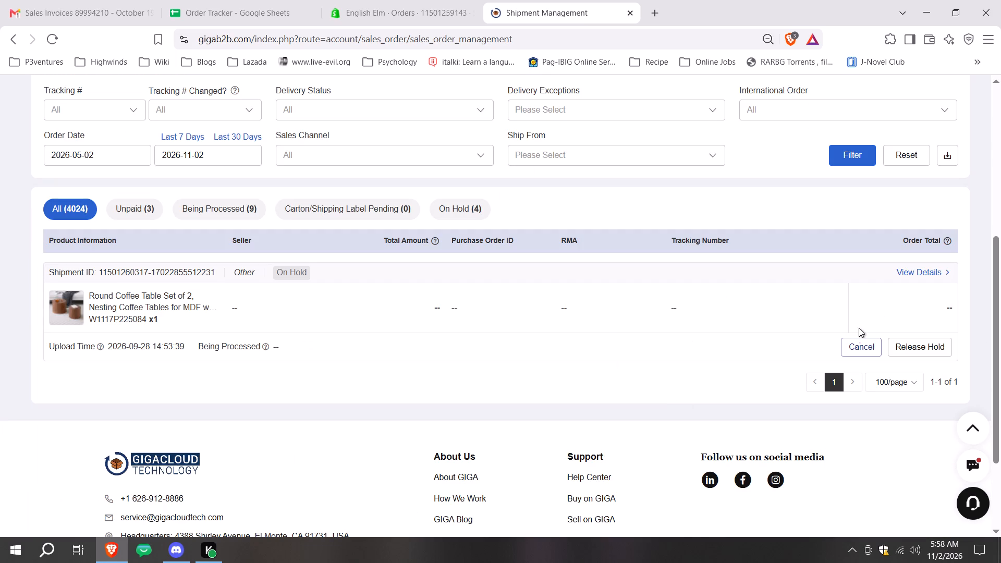
pyautogui.rightClick(117, 297)
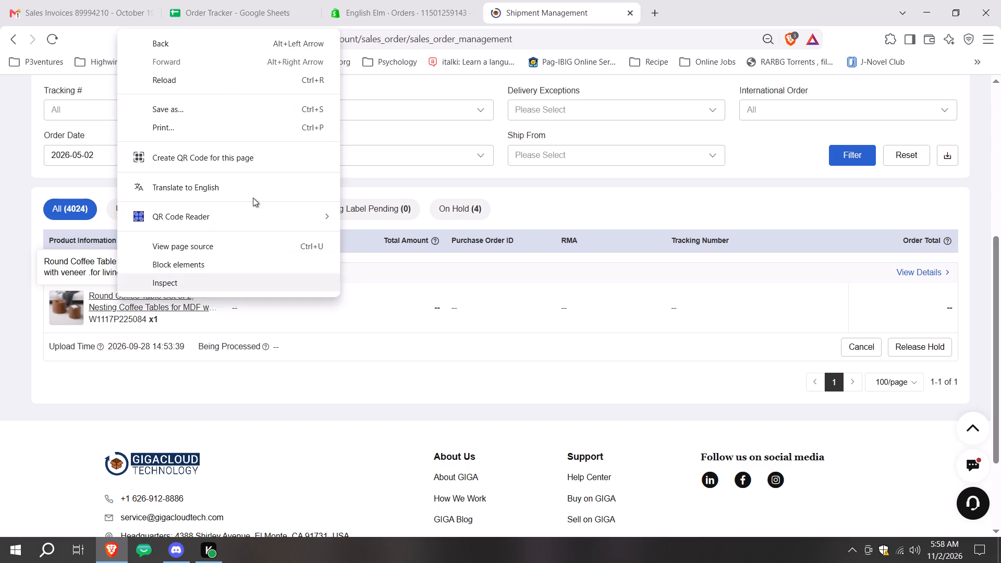
pyautogui.click(188, 312)
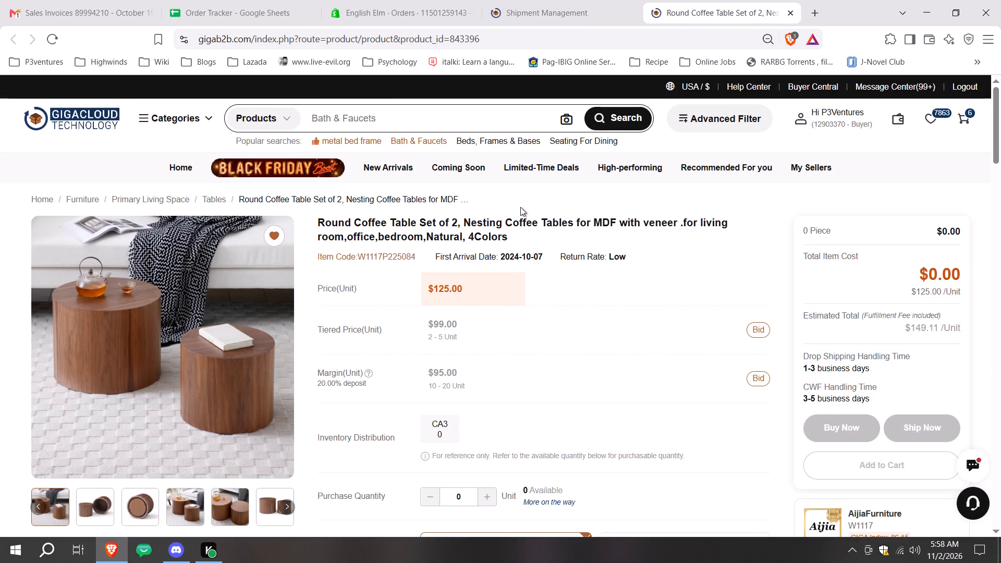
pyautogui.scroll(-1, 673, 331)
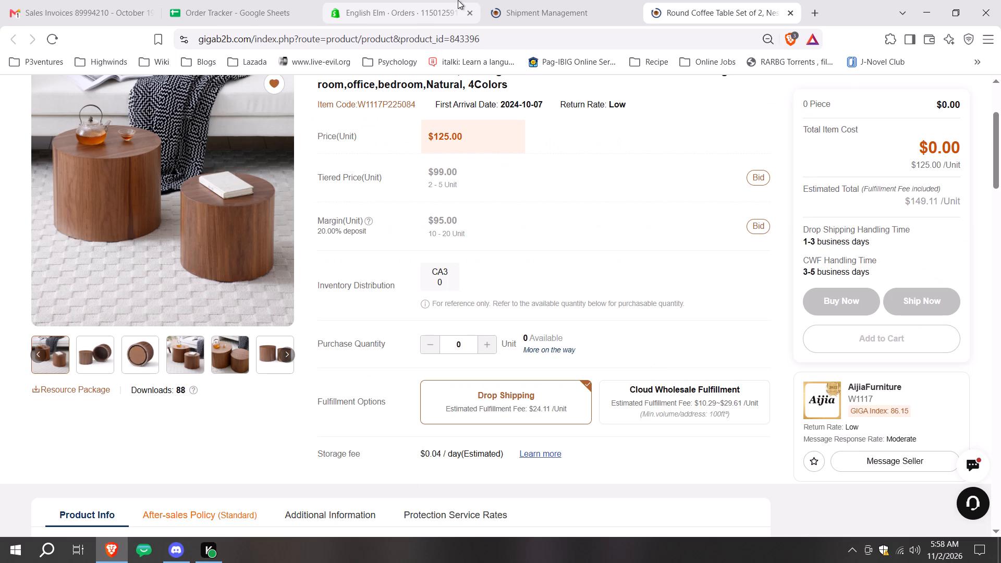
pyautogui.click(495, 0)
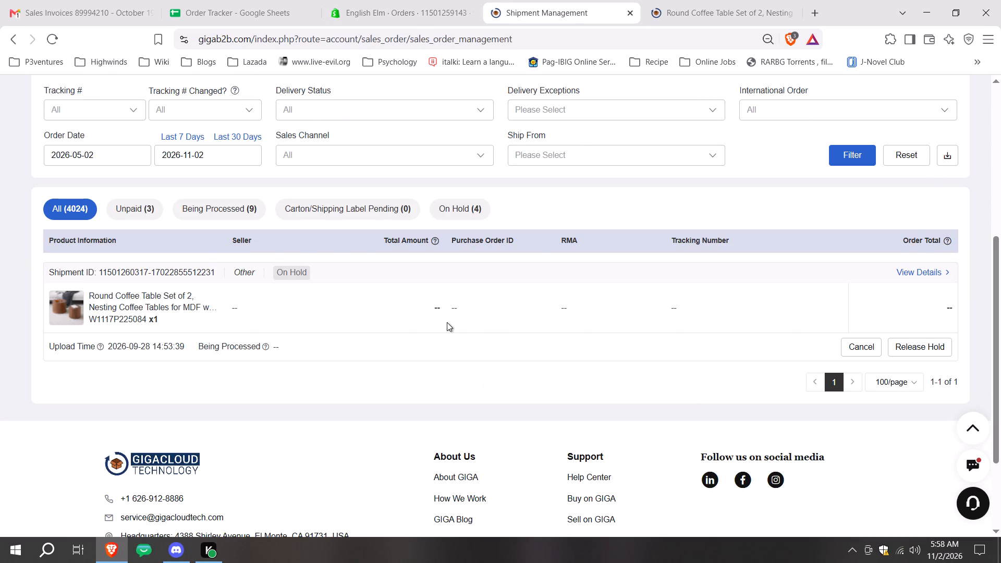
pyautogui.click(209, 0)
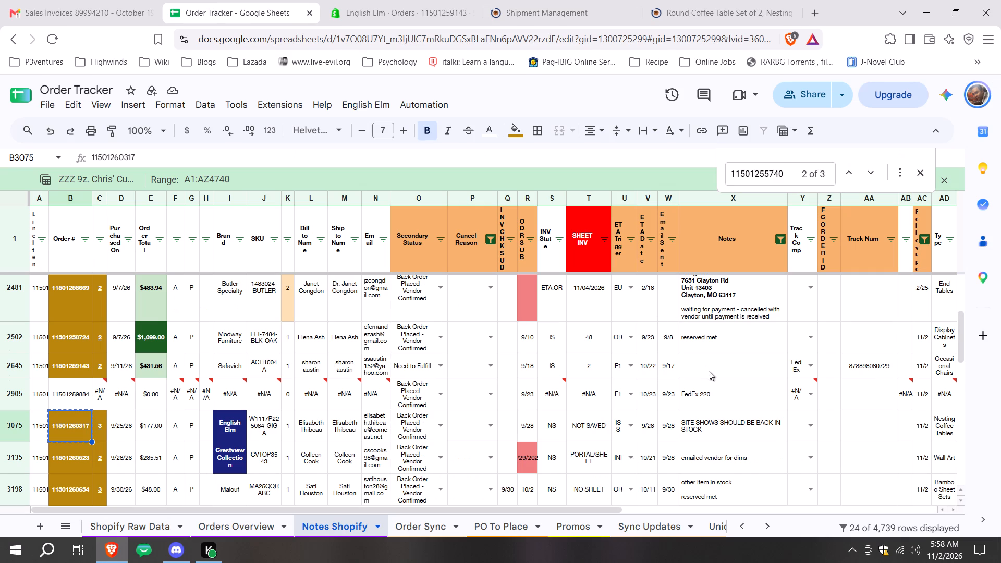
pyautogui.doubleClick(727, 414)
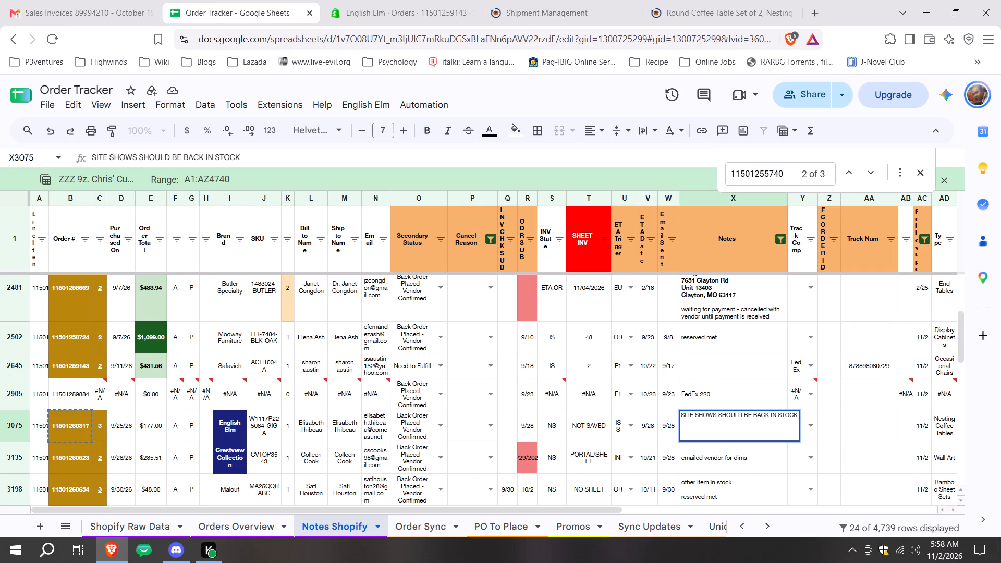
pyautogui.hotkey('ctrl', 'Return')
pyautogui.hotkey('ctrl', 'Return')
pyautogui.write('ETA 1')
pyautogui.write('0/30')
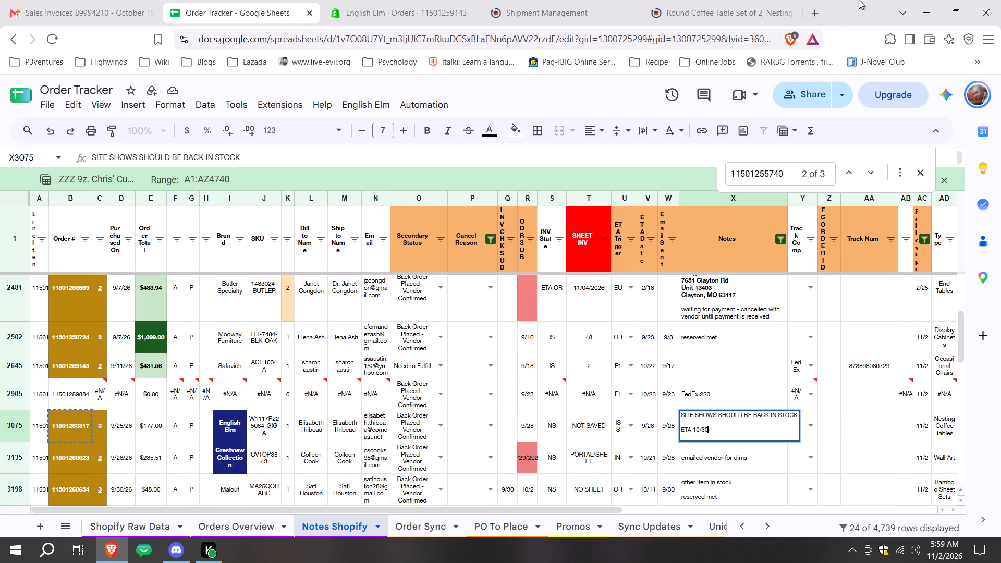
pyautogui.click(632, 0)
pyautogui.click(669, 0)
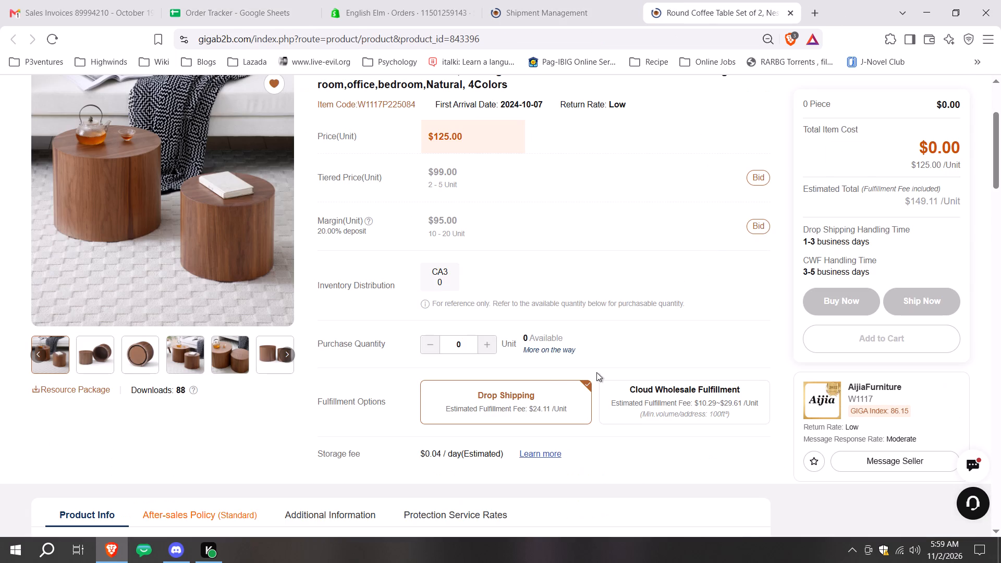
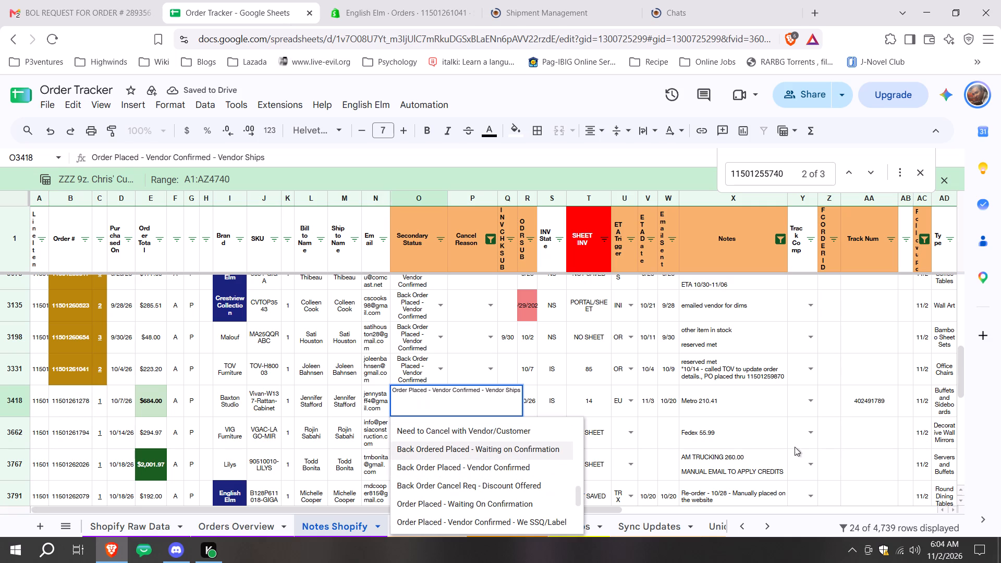
pyautogui.click(816, 406)
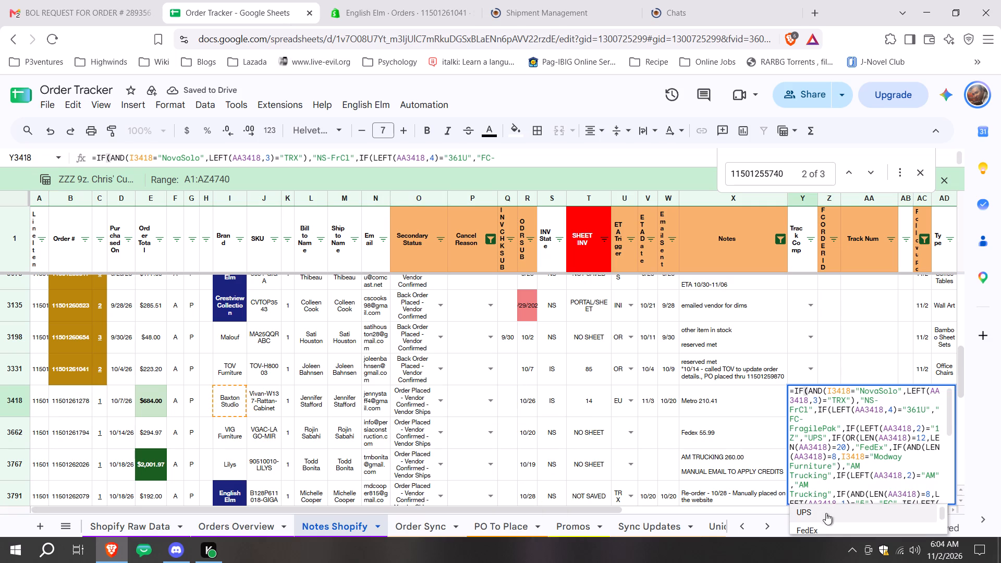
pyautogui.click(826, 513)
pyautogui.click(811, 404)
pyautogui.click(828, 463)
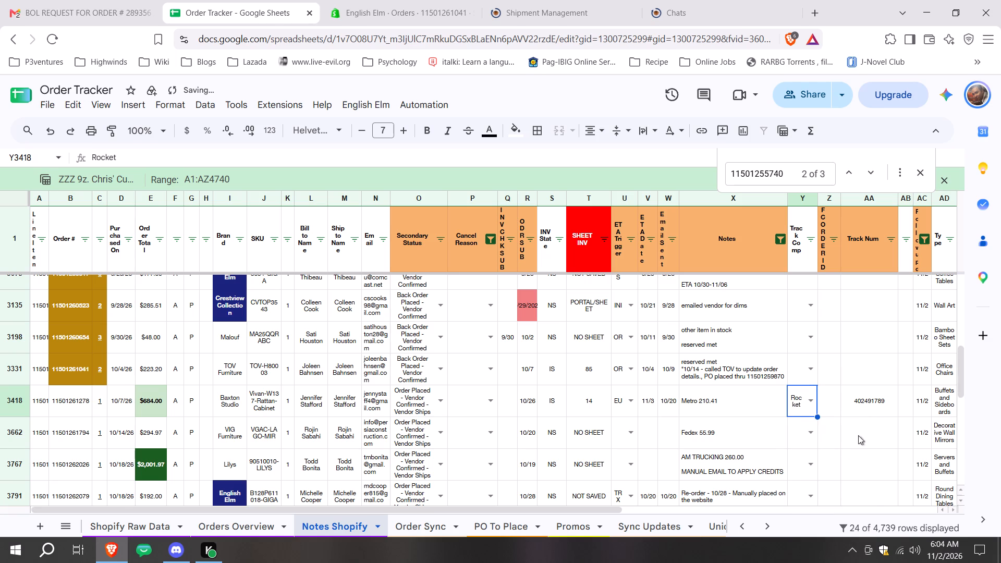
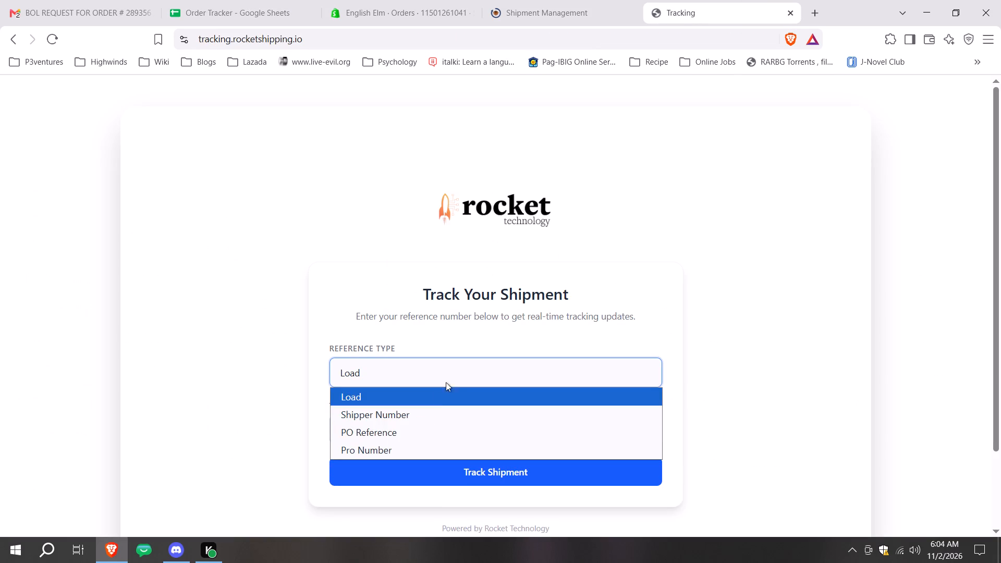
pyautogui.click(410, 443)
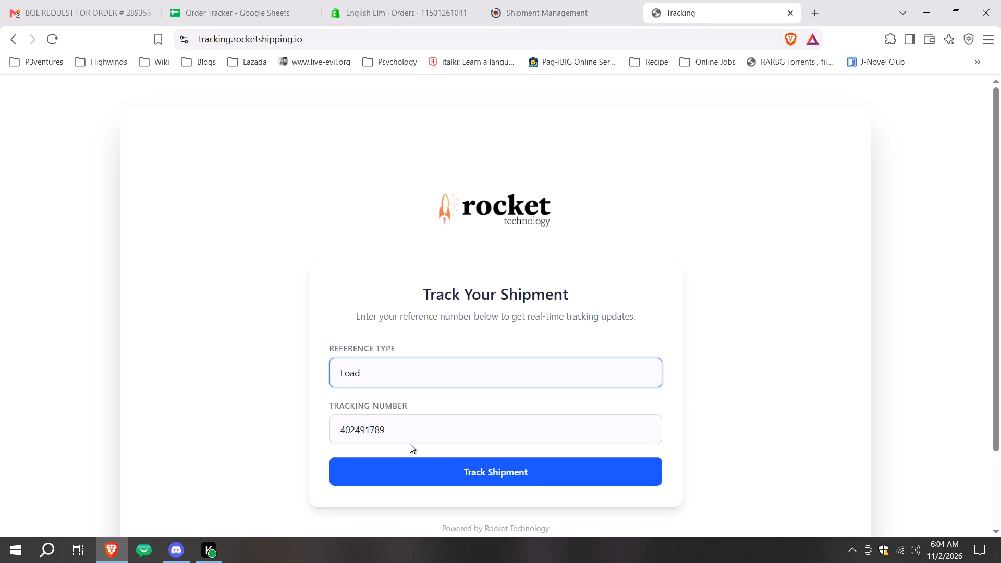
pyautogui.click(466, 466)
pyautogui.scroll(-2, 729, 300)
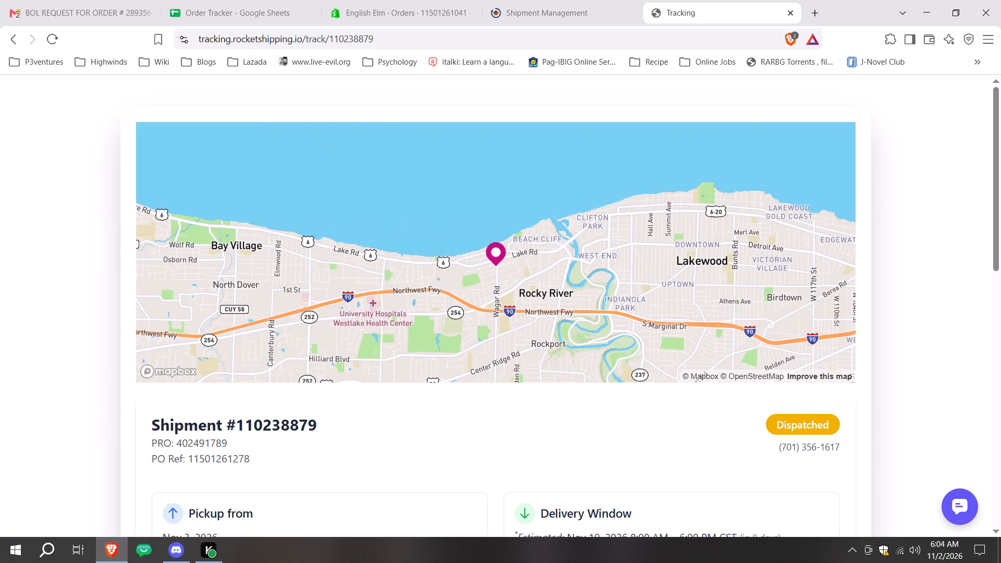
pyautogui.scroll(-1, 846, 242)
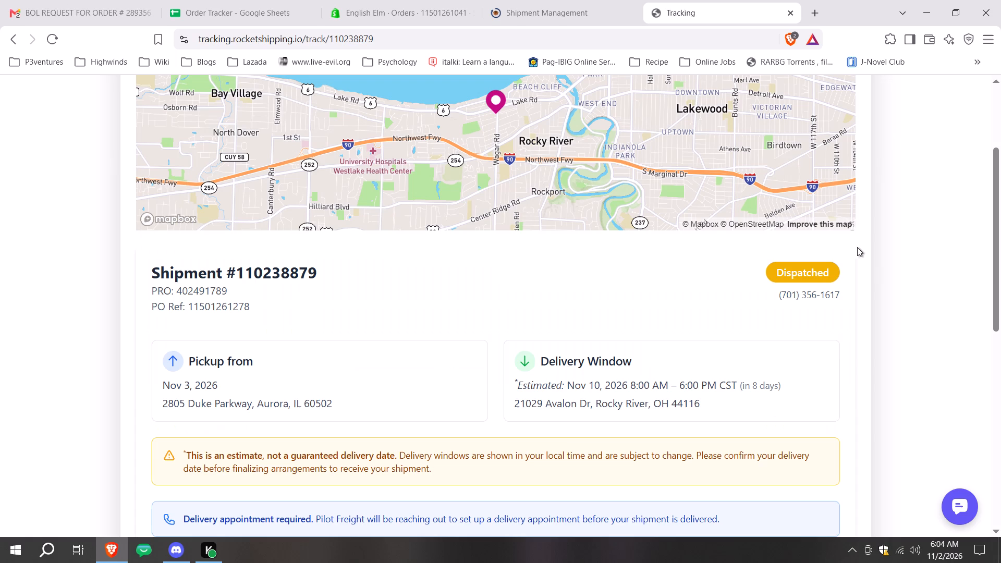
pyautogui.scroll(-1, 619, 548)
pyautogui.scroll(-1, 716, 311)
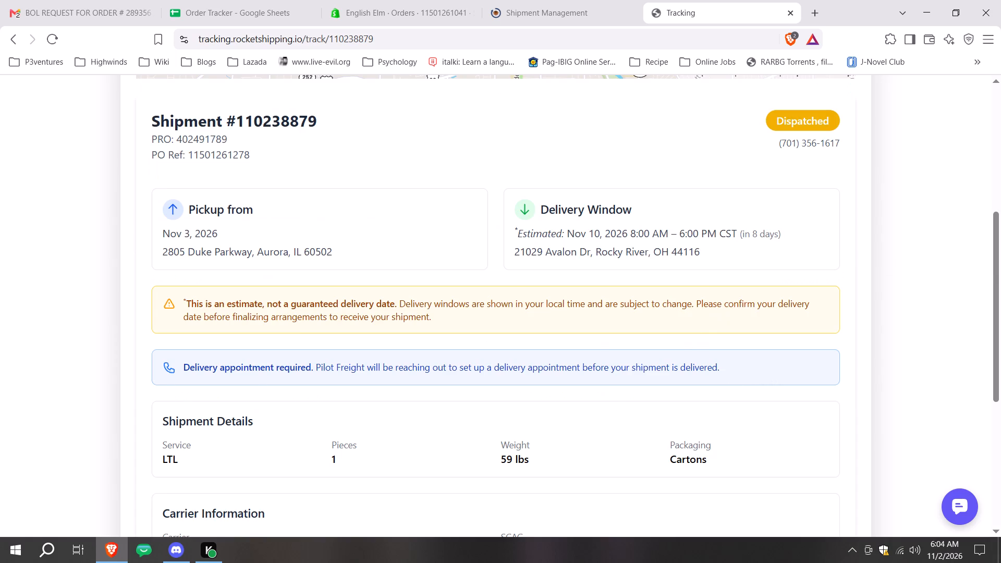
pyautogui.scroll(-3, 596, 339)
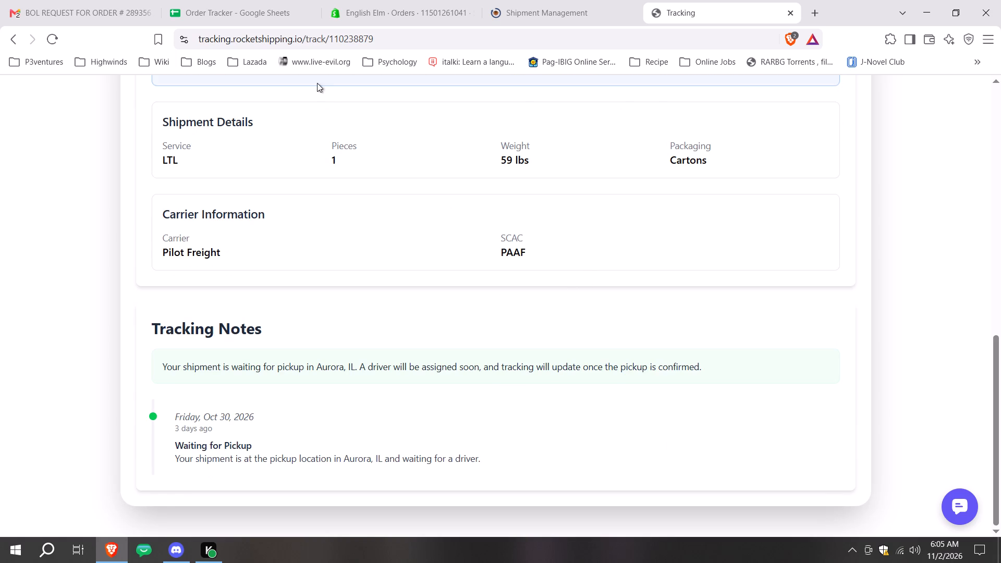
pyautogui.click(255, 0)
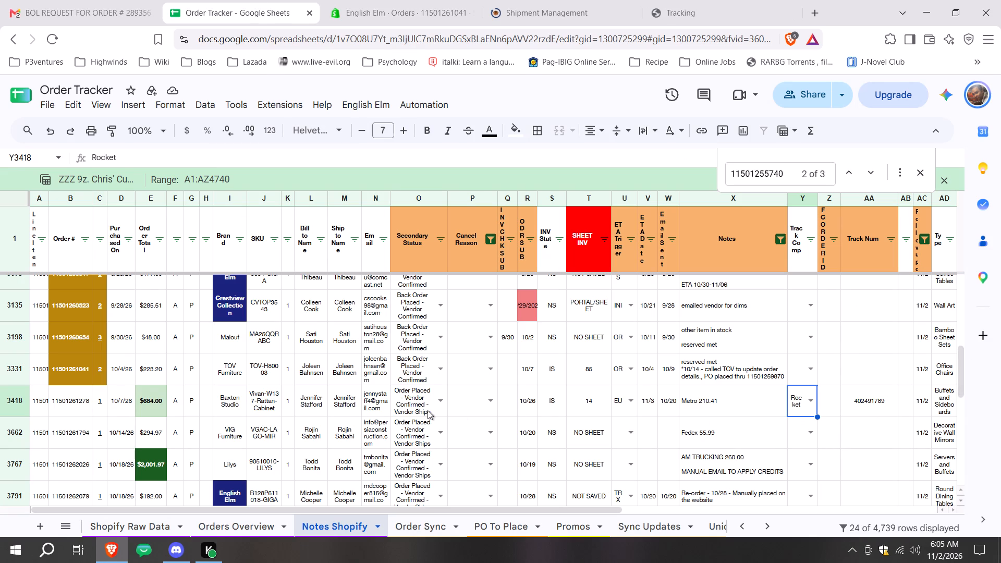
pyautogui.click(445, 398)
pyautogui.scroll(-1, 460, 500)
pyautogui.scroll(-1, 515, 451)
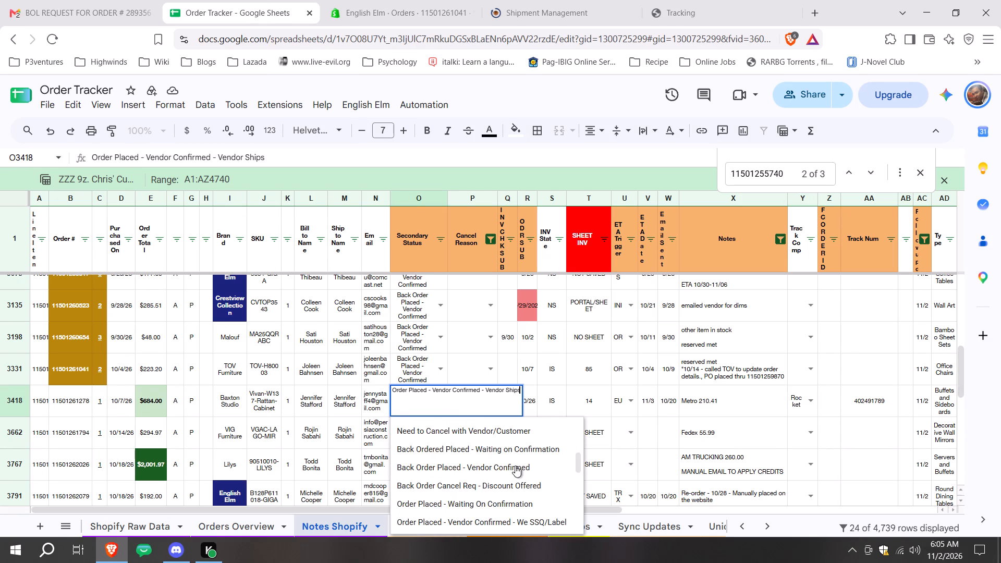
pyautogui.scroll(2, 497, 484)
pyautogui.scroll(-3, 497, 474)
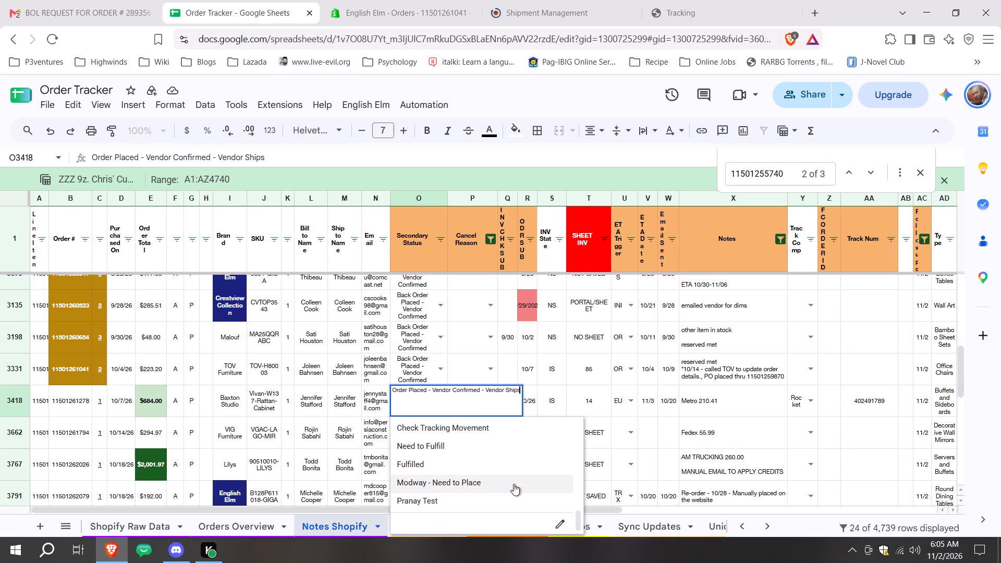
pyautogui.click(499, 437)
pyautogui.click(626, 397)
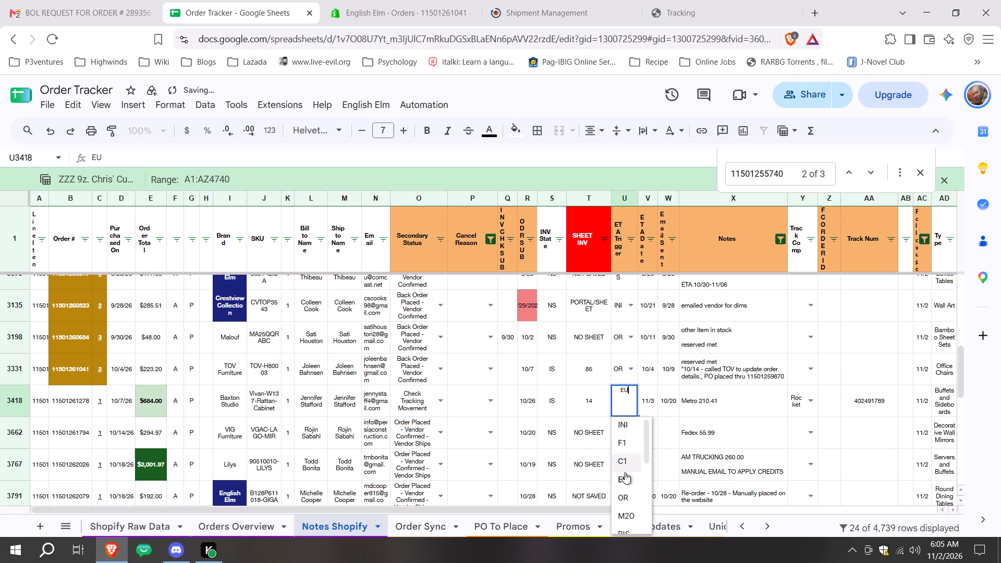
pyautogui.scroll(-2, 625, 472)
pyautogui.click(630, 484)
pyautogui.doubleClick(647, 403)
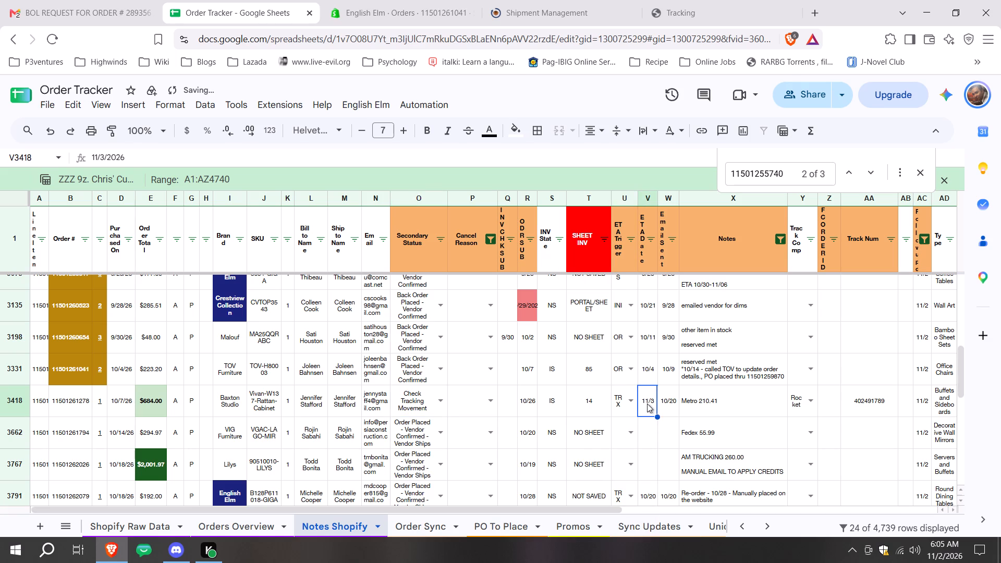
pyautogui.click(615, 256)
pyautogui.click(672, 401)
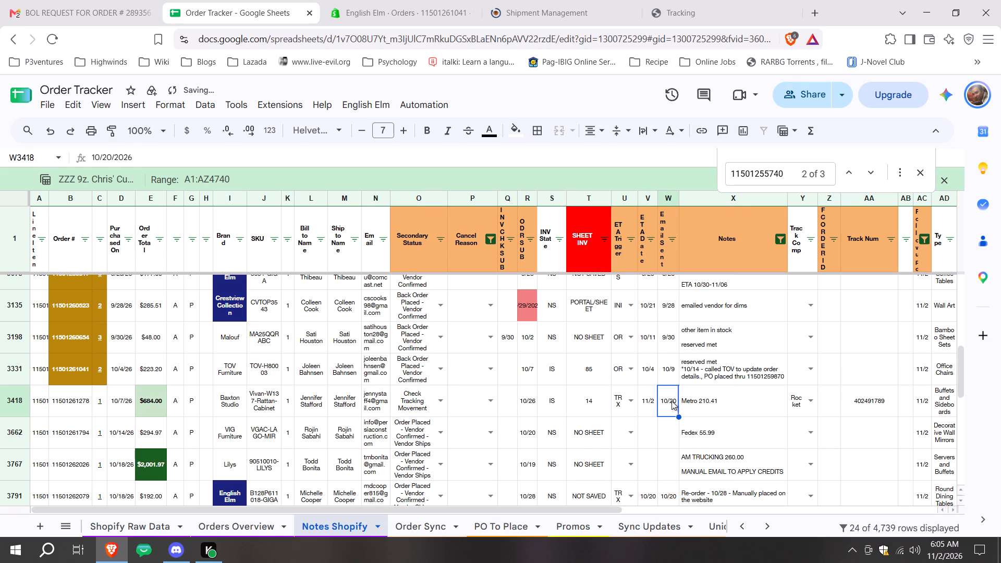
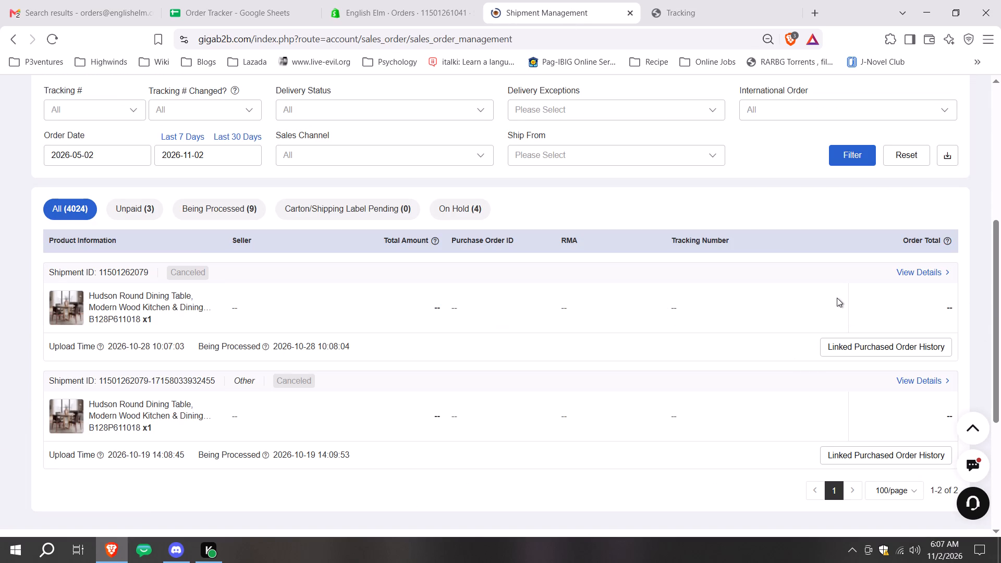
pyautogui.click(409, 0)
pyautogui.click(45, 127)
pyautogui.hotkey('ctrl', 'v')
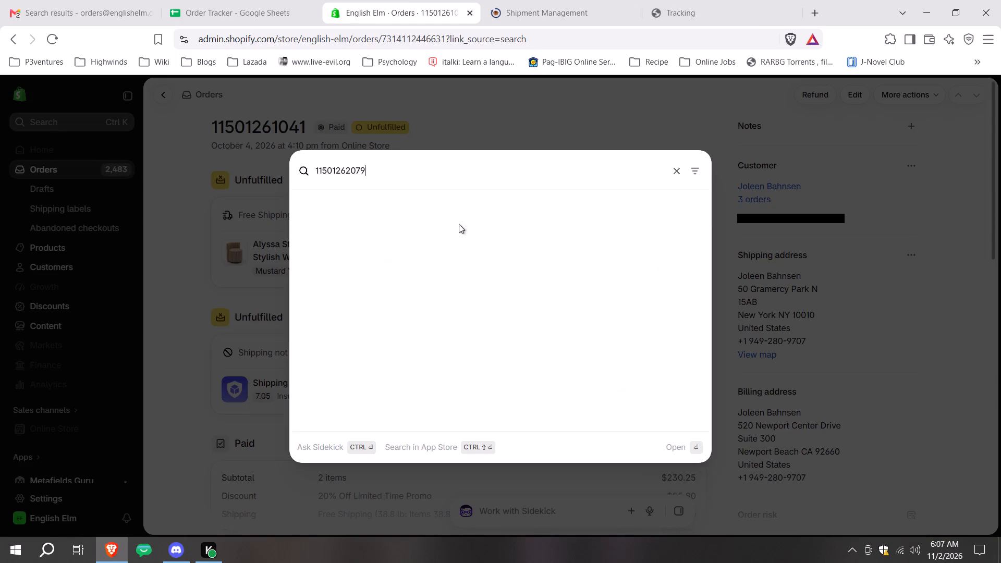
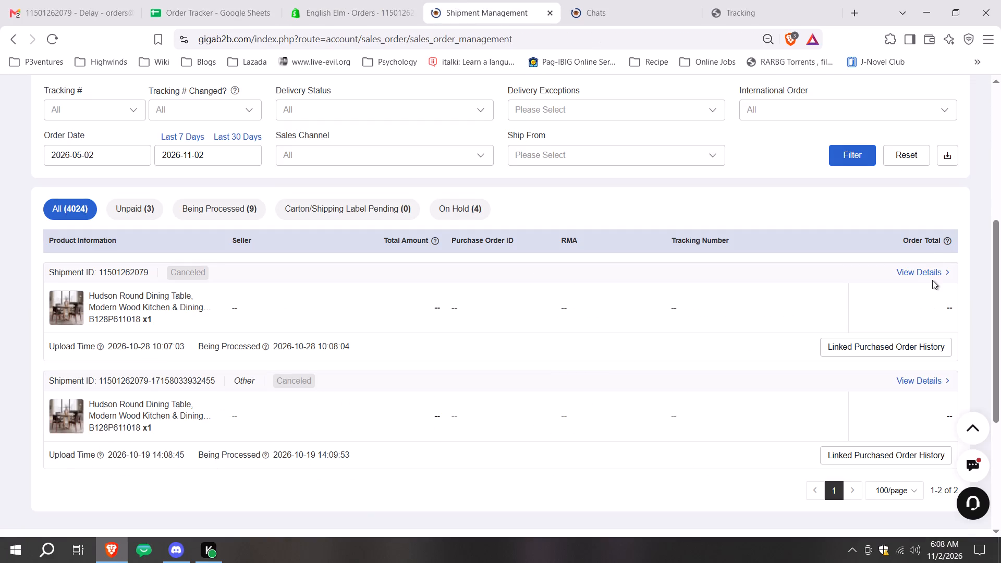
pyautogui.click(937, 269)
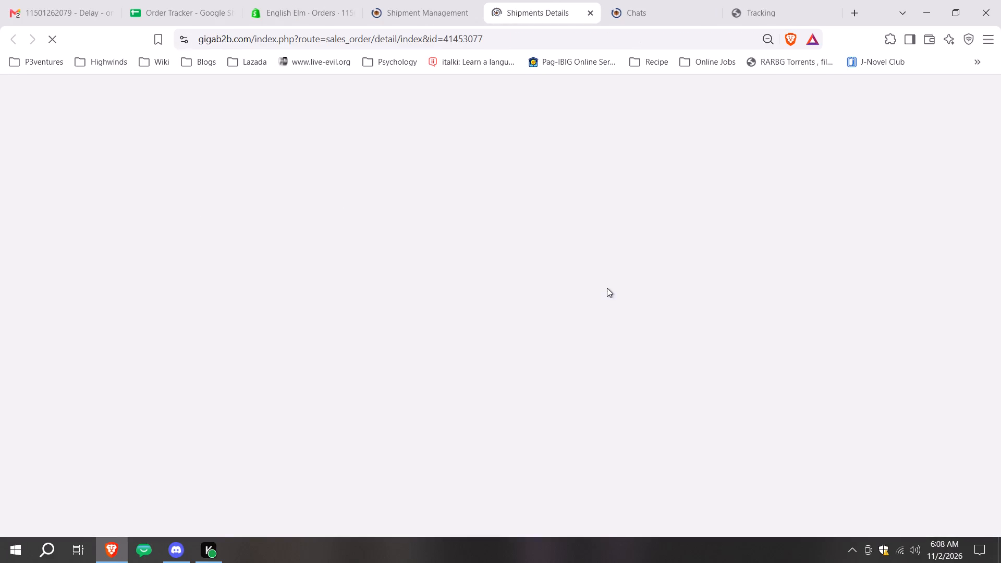
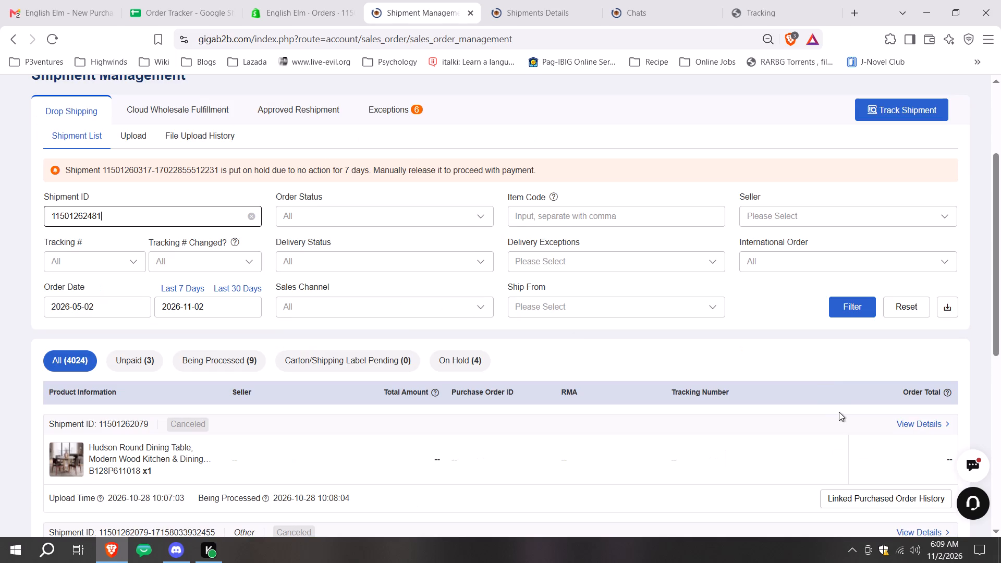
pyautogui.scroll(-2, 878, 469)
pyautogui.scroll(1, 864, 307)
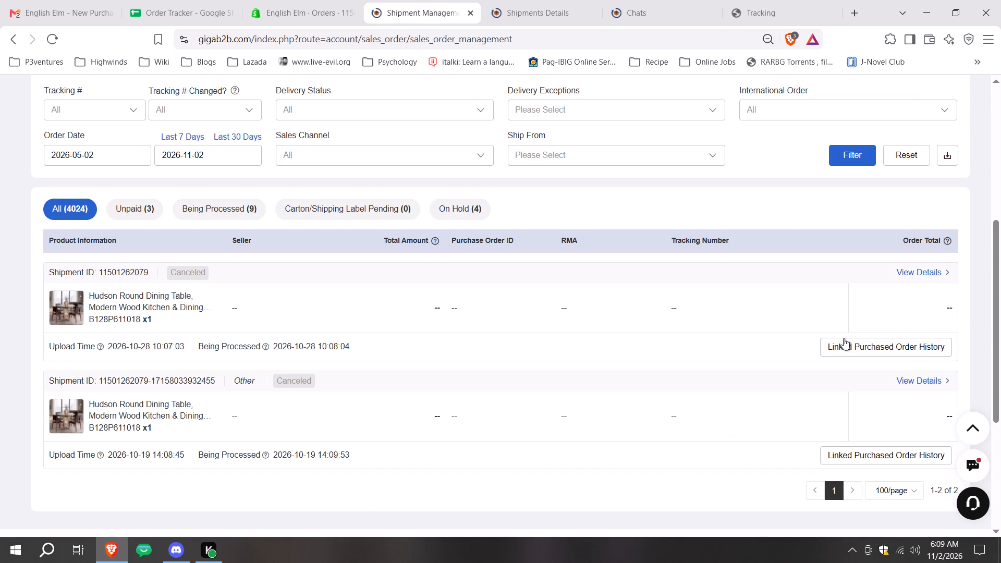
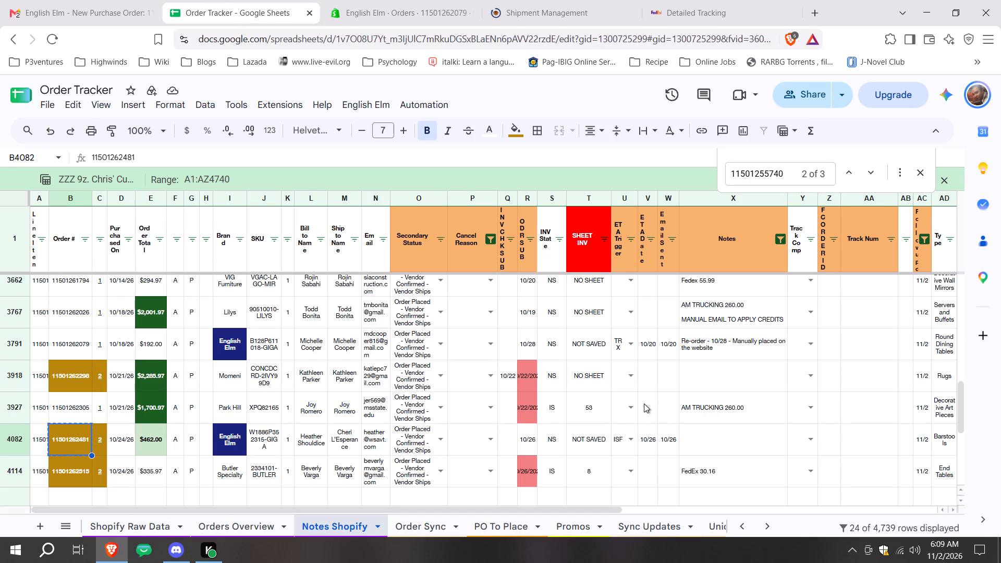
pyautogui.click(700, 0)
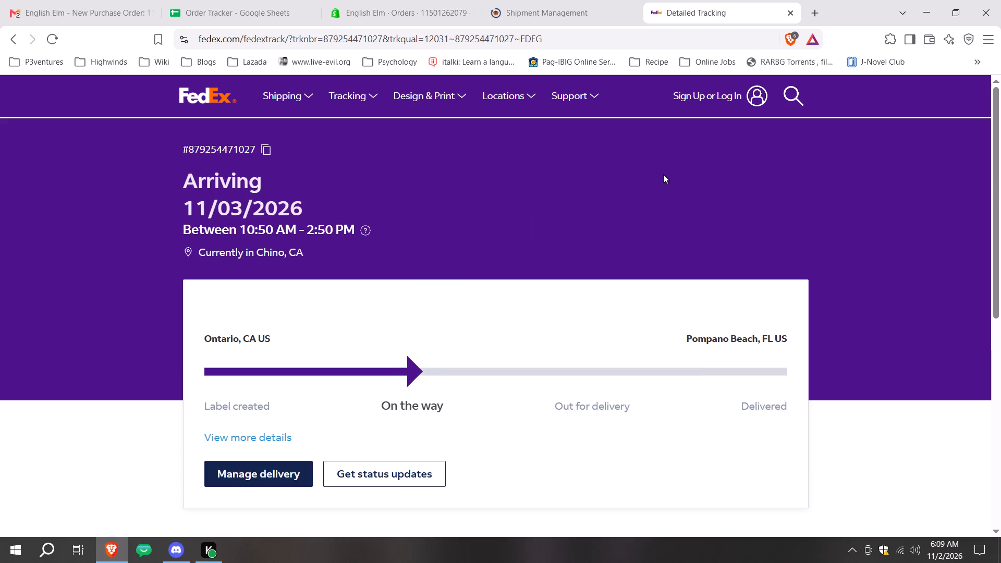
pyautogui.click(279, 438)
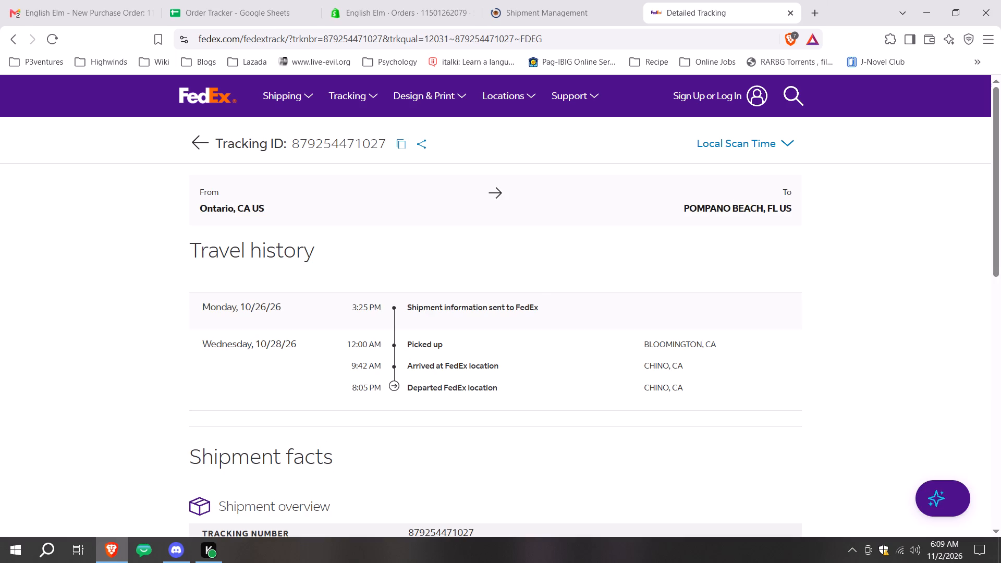
pyautogui.scroll(-1, 538, 295)
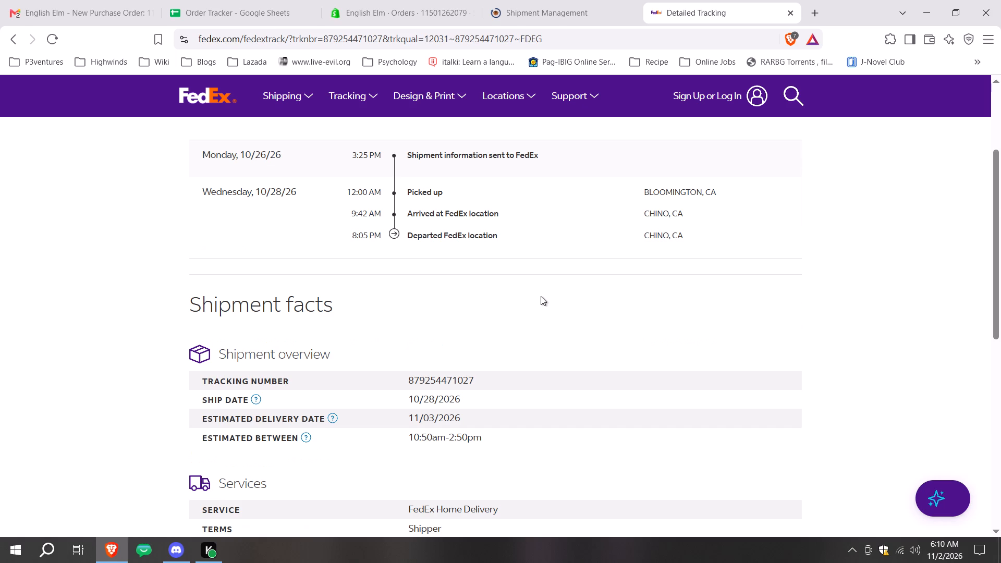
pyautogui.scroll(-1, 568, 313)
pyautogui.click(248, 0)
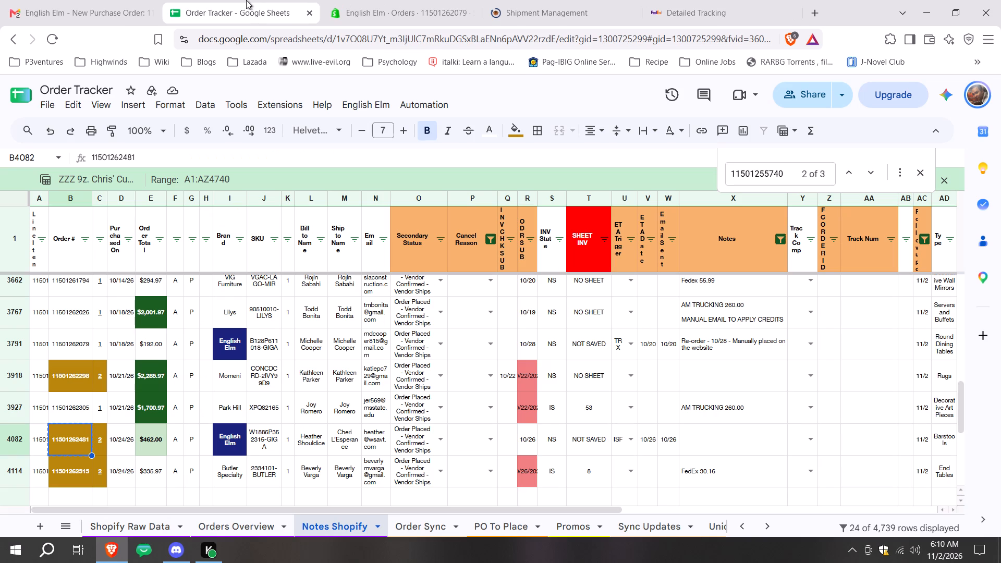
pyautogui.click(536, 0)
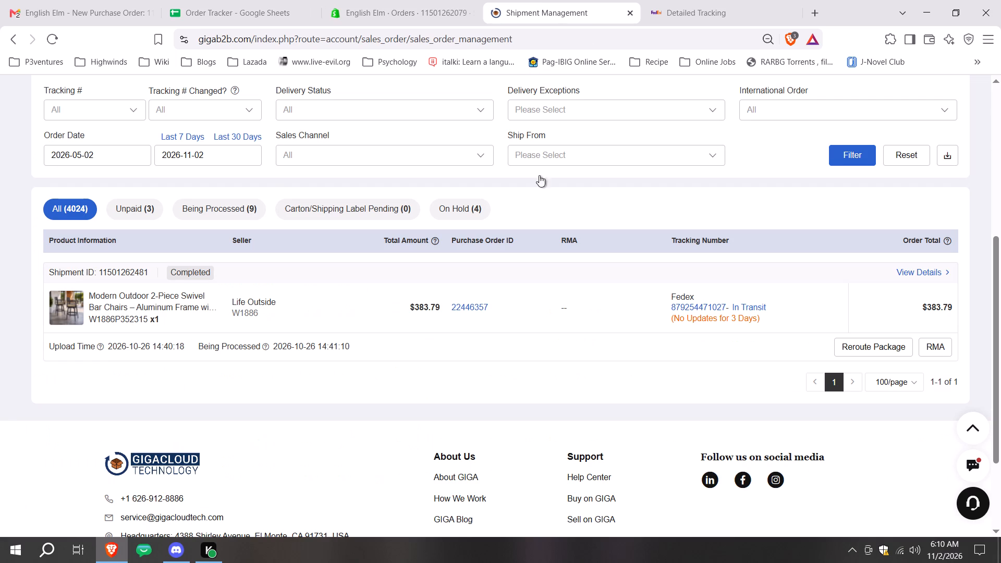
pyautogui.click(665, 0)
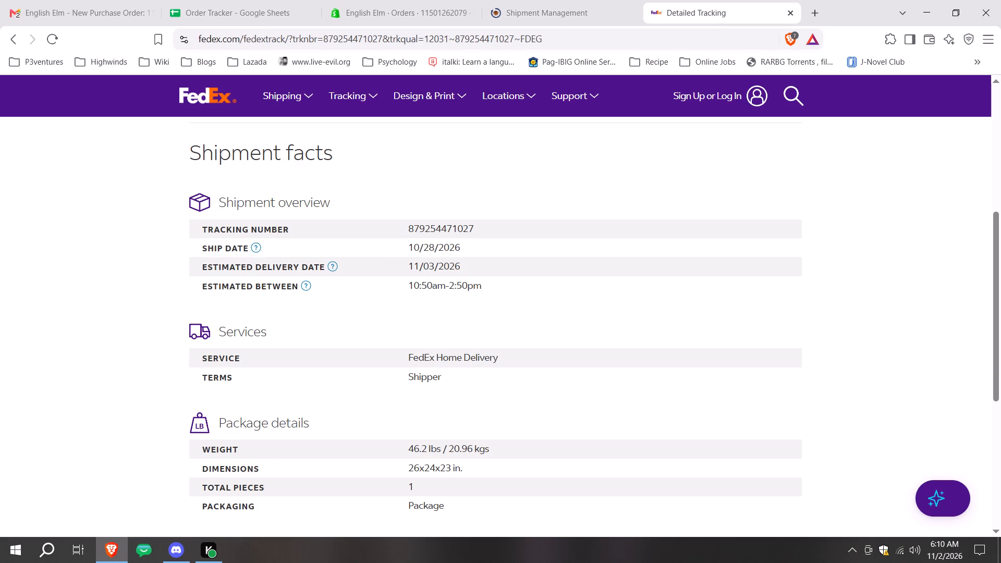
pyautogui.doubleClick(376, 43)
pyautogui.hotkey('ctrl', 'c')
pyautogui.click(248, 0)
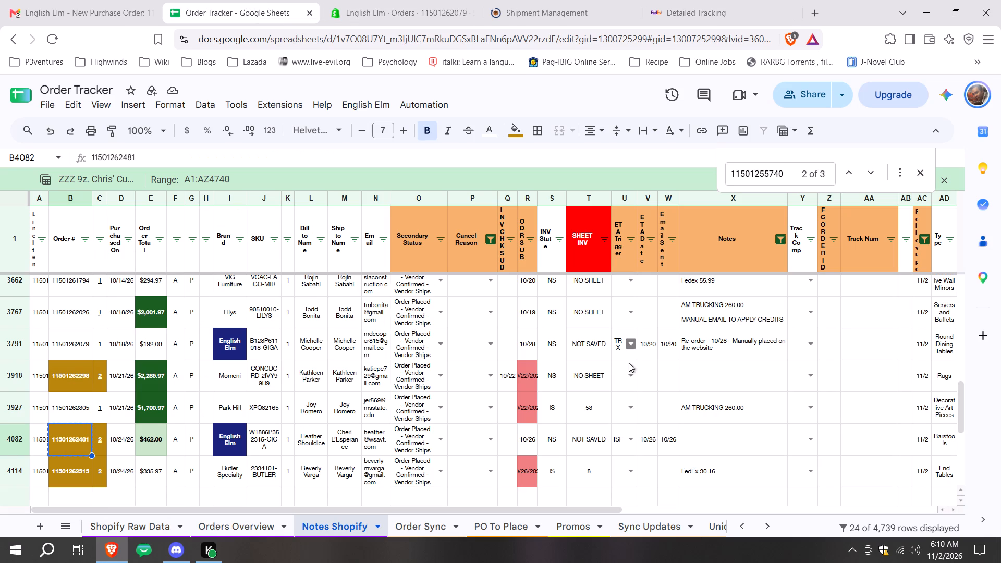
pyautogui.click(871, 436)
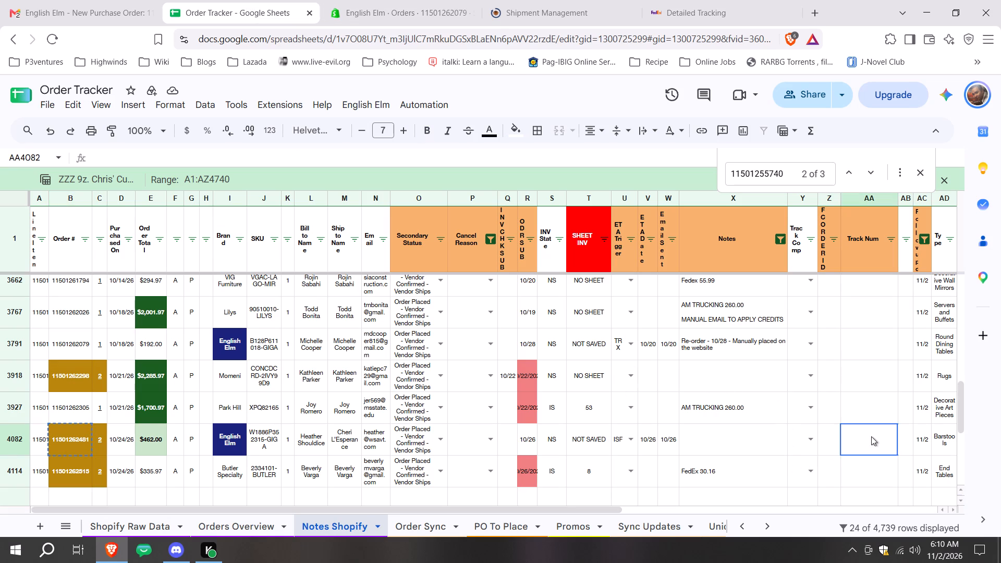
pyautogui.hotkey('ctrl', 'shift', 'v')
pyautogui.click(78, 445)
pyautogui.hotkey('ctrl', 'c')
pyautogui.click(417, 0)
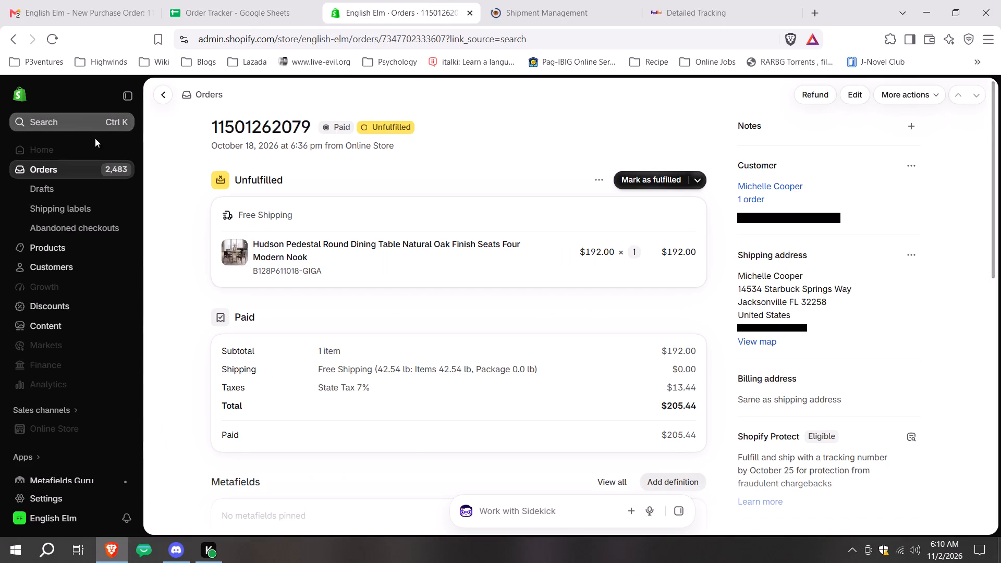
pyautogui.click(87, 125)
pyautogui.hotkey('ctrl', 'v')
pyautogui.click(440, 242)
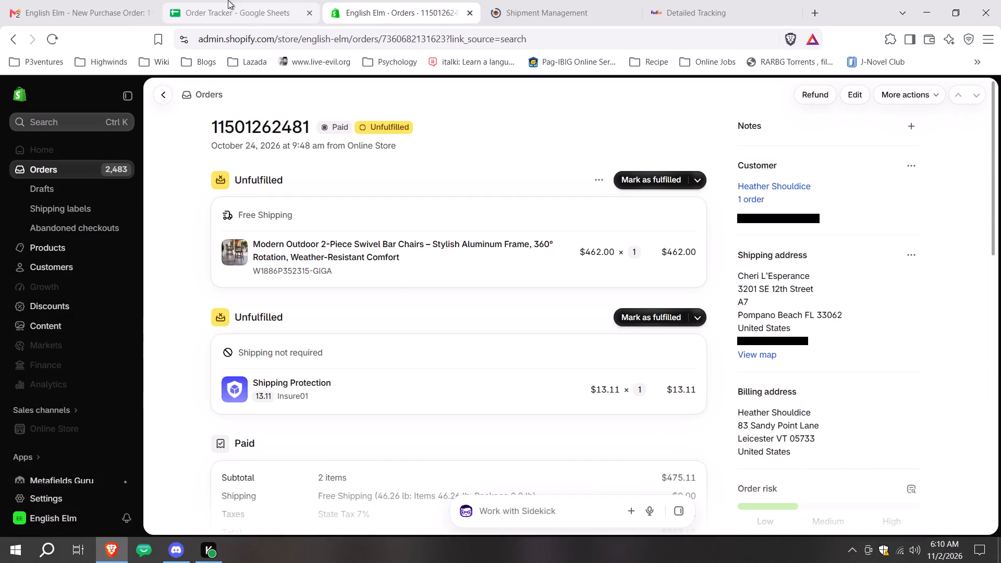
pyautogui.click(228, 0)
pyautogui.click(865, 452)
pyautogui.hotkey('ctrl', 'c')
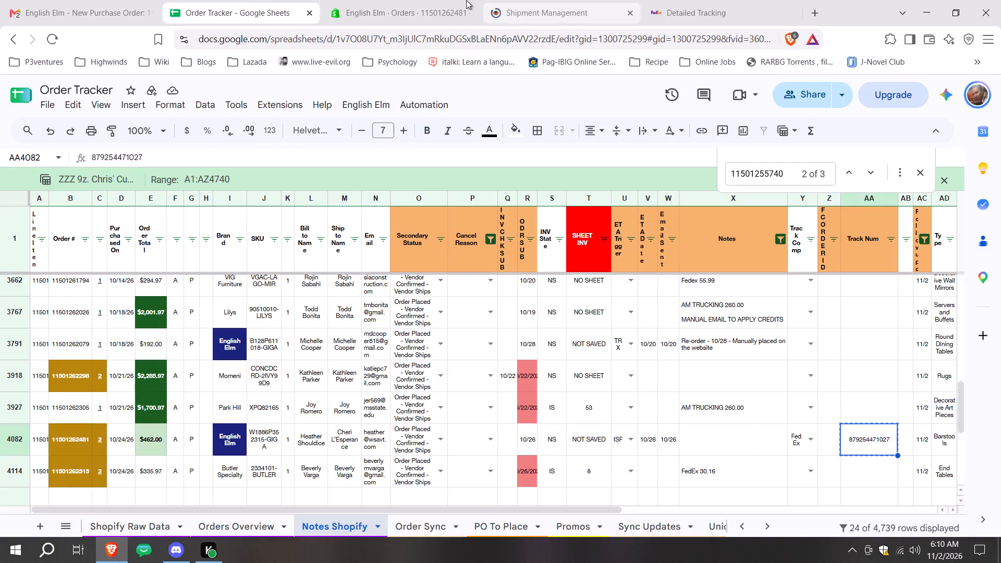
pyautogui.click(369, 0)
pyautogui.click(641, 181)
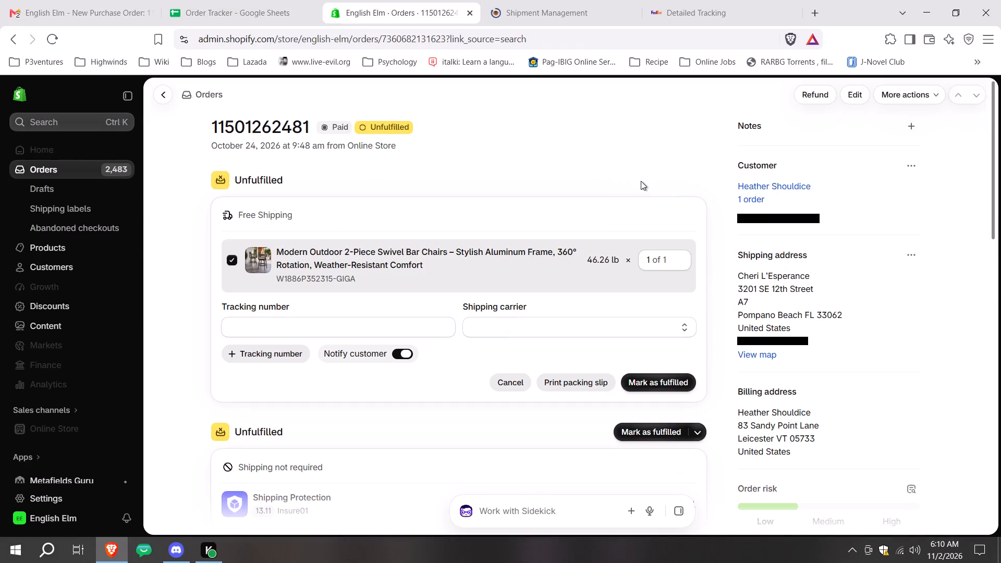
pyautogui.click(392, 328)
pyautogui.hotkey('ctrl', 'v')
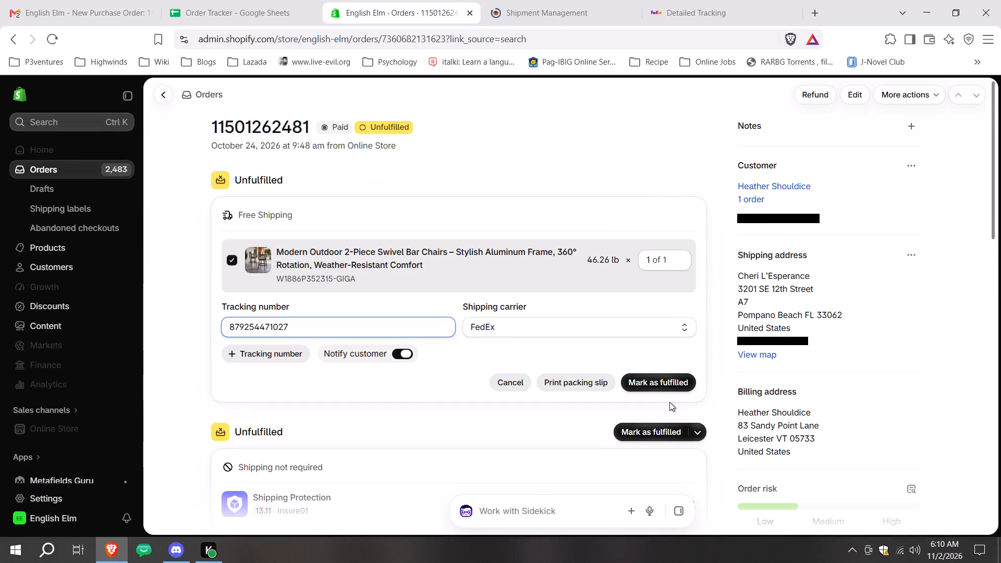
pyautogui.click(669, 384)
# Close the FedEx Detailed Tracking page and return to the Order Tracker.
pyautogui.click(583, 0)
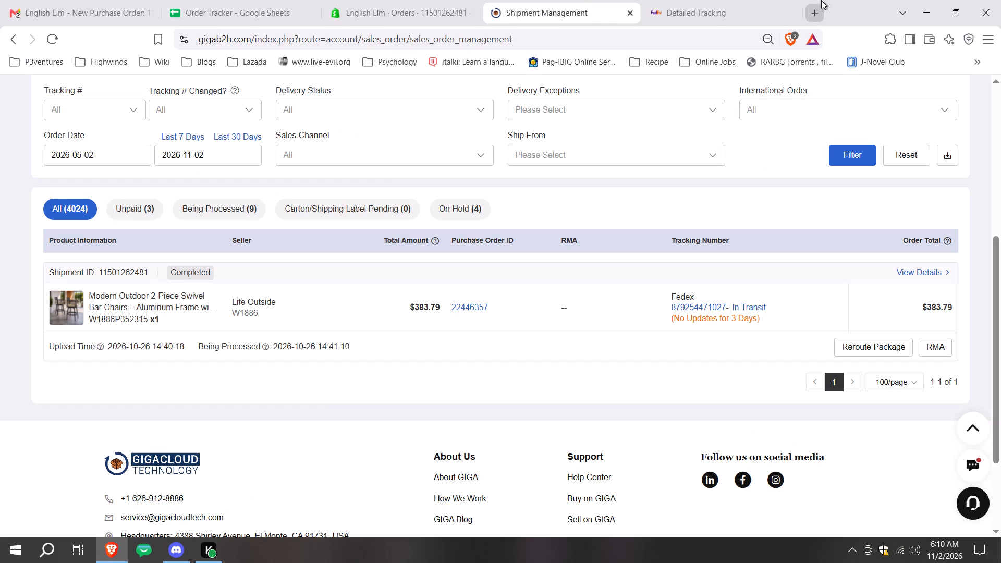
pyautogui.click(790, 8)
pyautogui.click(261, 0)
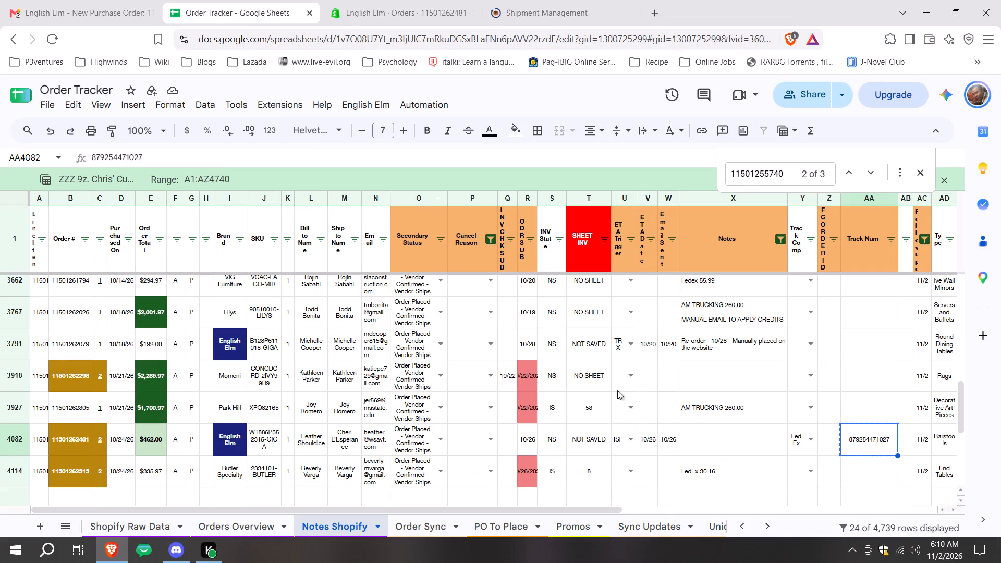
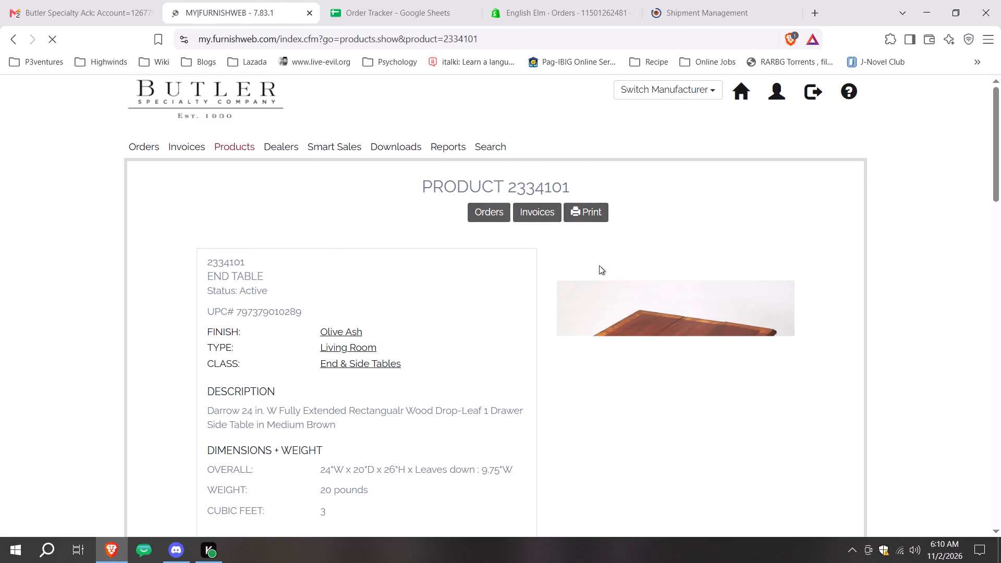
# Check the current inventory and next available dates for Butler end table 2334101.
pyautogui.scroll(-9, 601, 293)
pyautogui.scroll(2, 455, 306)
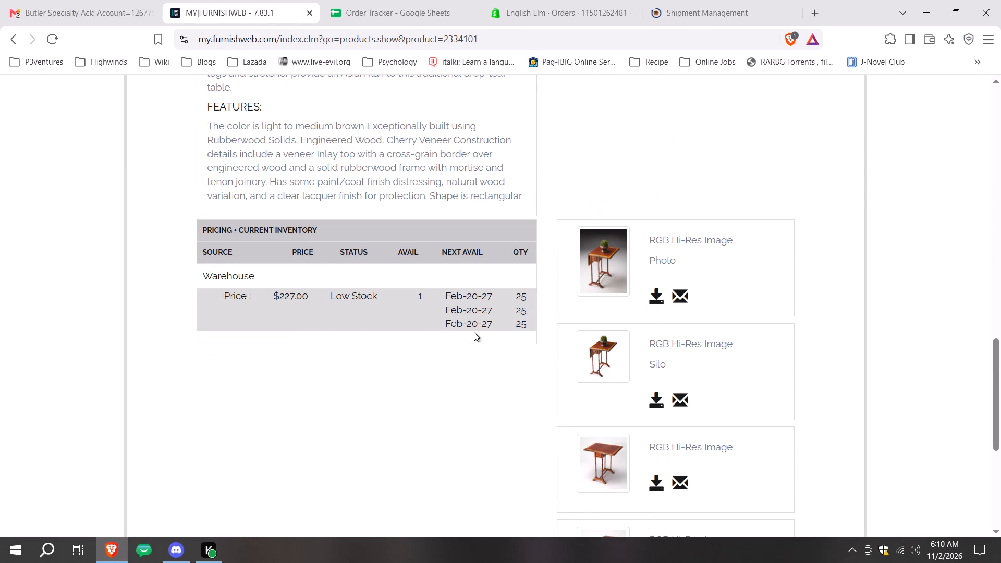
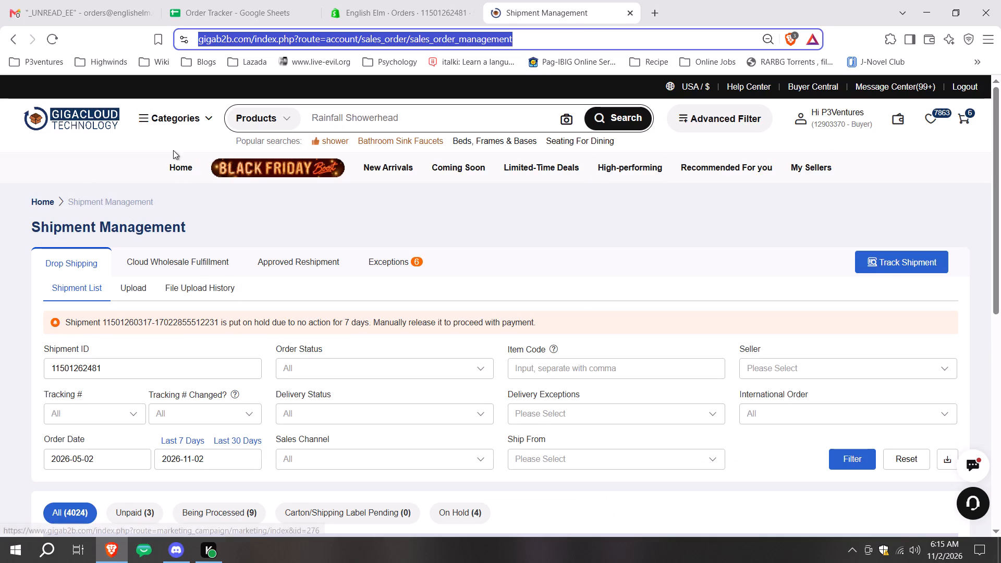
# In the Order Tracker, set the follow-up date to 11/4/2026 for the four filtered orders in rows 1544, 1723, 1797 and 2172.
pyautogui.click(397, 0)
pyautogui.click(235, 0)
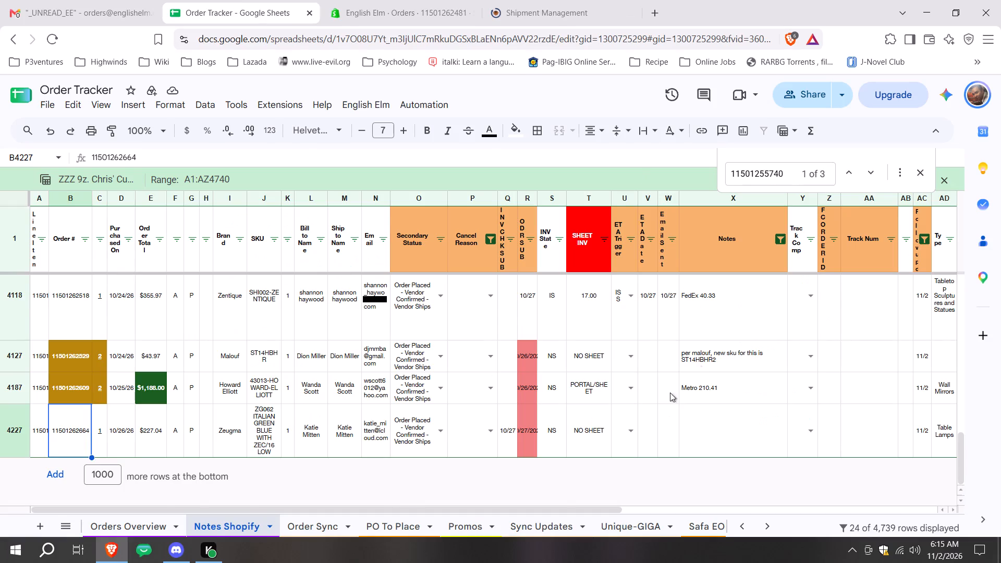
pyautogui.scroll(4, 662, 401)
pyautogui.scroll(3, 715, 327)
pyautogui.scroll(4, 849, 308)
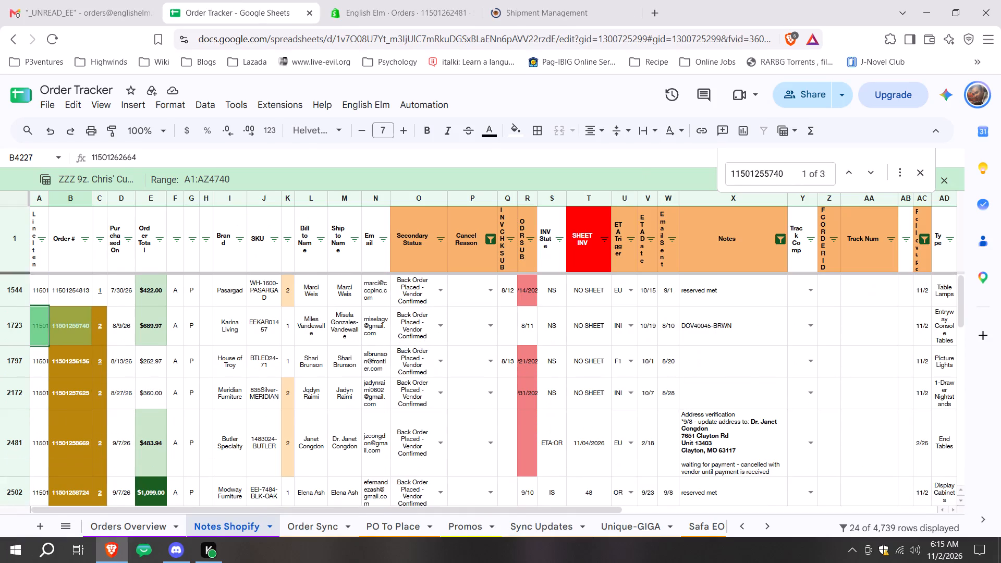
pyautogui.doubleClick(920, 281)
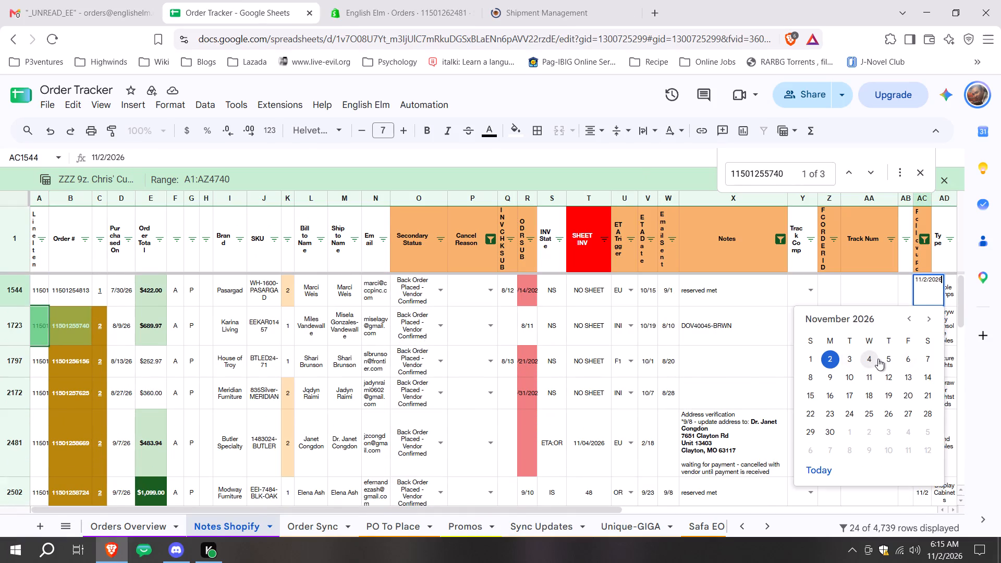
pyautogui.click(864, 360)
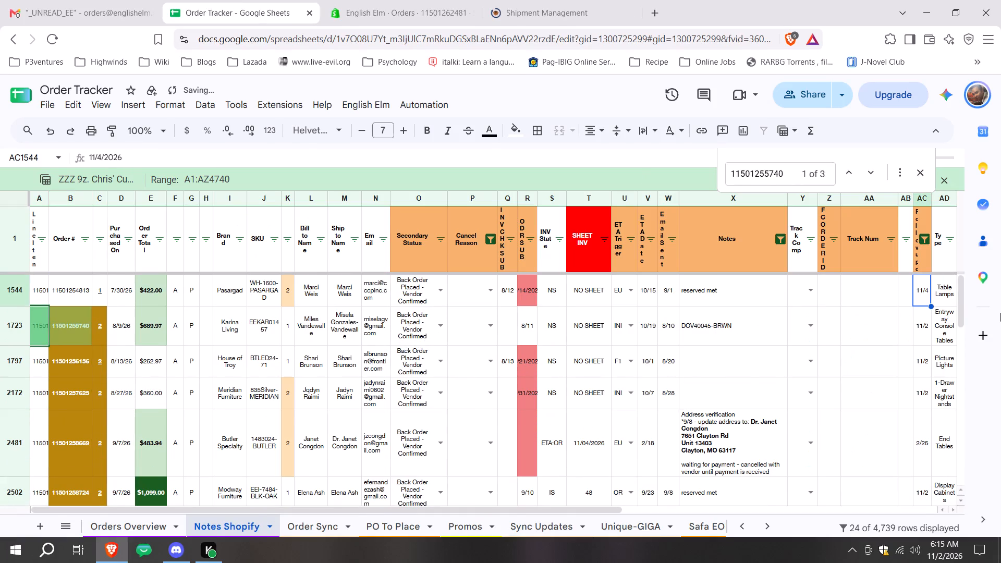
pyautogui.hotkey('shift', 'Down')
pyautogui.hotkey('shift', 'Down')
pyautogui.hotkey('shift', 'Down')
pyautogui.hotkey('ctrl', 'd')
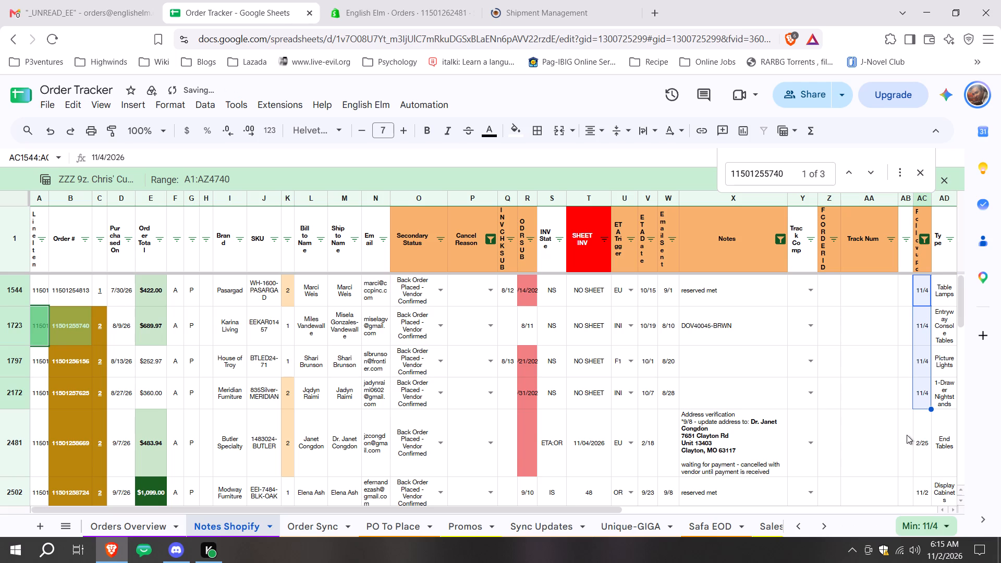
# Copy the 11/4/2026 follow-up date from row 2172 for reuse on the orders further down.
pyautogui.click(929, 393)
pyautogui.hotkey('ctrl', 'c')
pyautogui.scroll(-1, 948, 348)
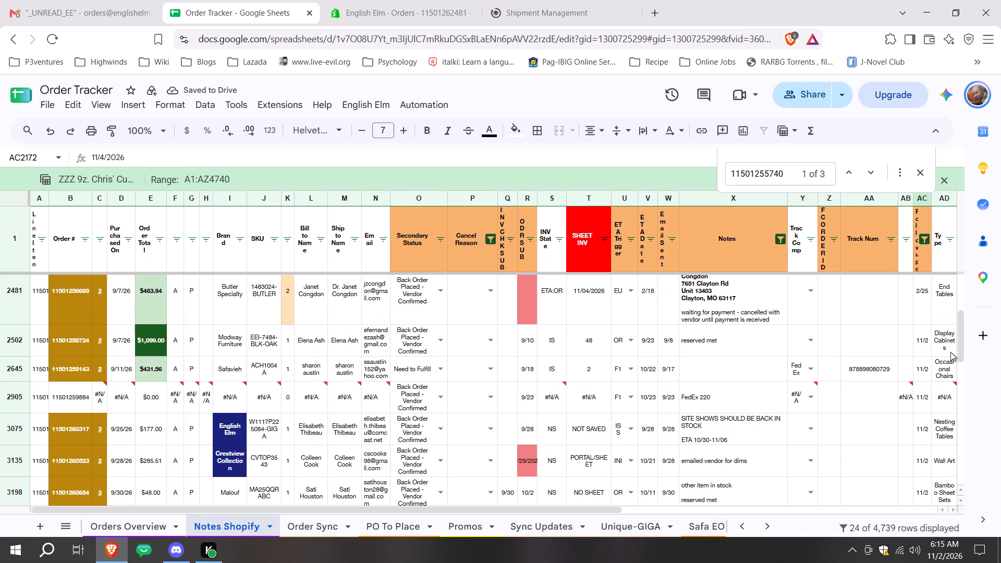
pyautogui.click(921, 341)
pyautogui.hotkey('ctrl', 'v')
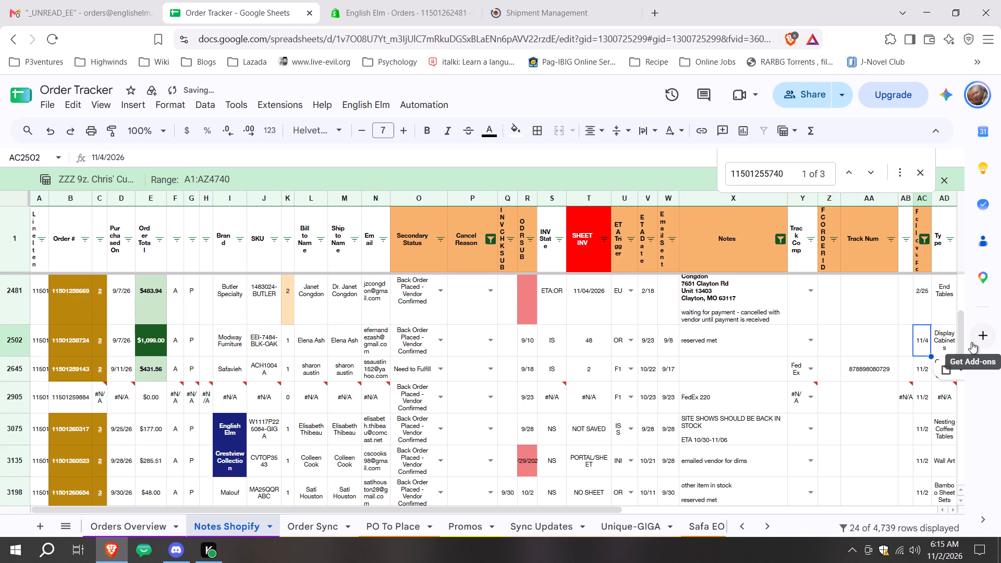
pyautogui.hotkey('shift', 'Down')
pyautogui.hotkey('shift', 'Down')
pyautogui.hotkey('shift', 'Down')
pyautogui.hotkey('shift', 'Down')
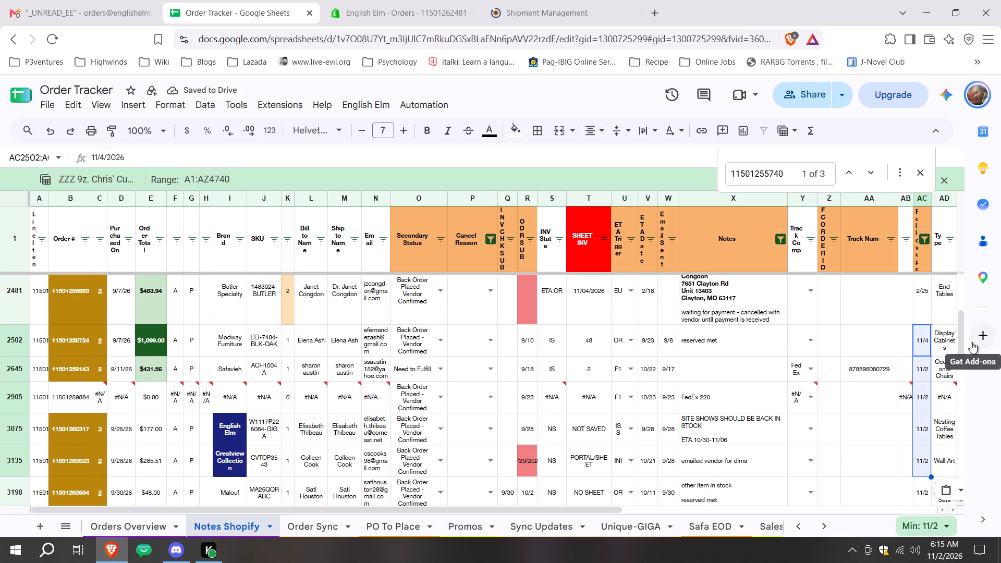
pyautogui.hotkey('shift', 'Down')
pyautogui.hotkey('shift', 'Down')
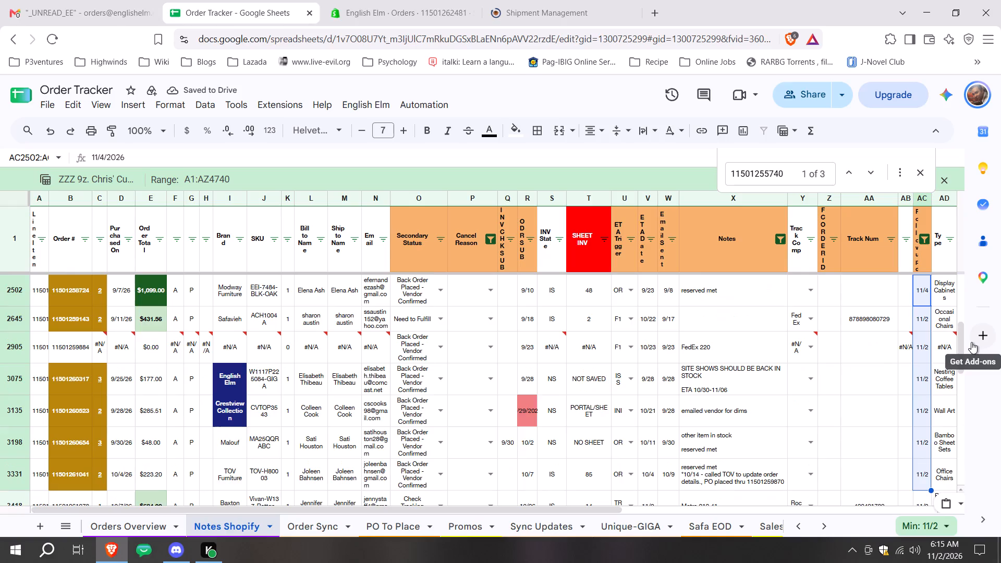
pyautogui.hotkey('shift', 'Down')
pyautogui.hotkey('shift', 'Down')
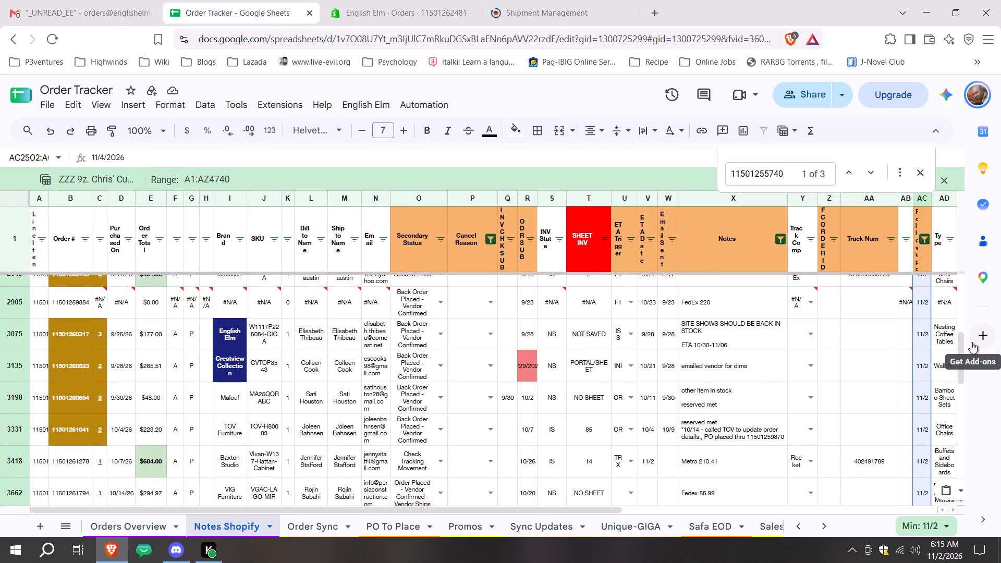
pyautogui.hotkey('shift', 'Down')
pyautogui.hotkey('shift', 'Down')
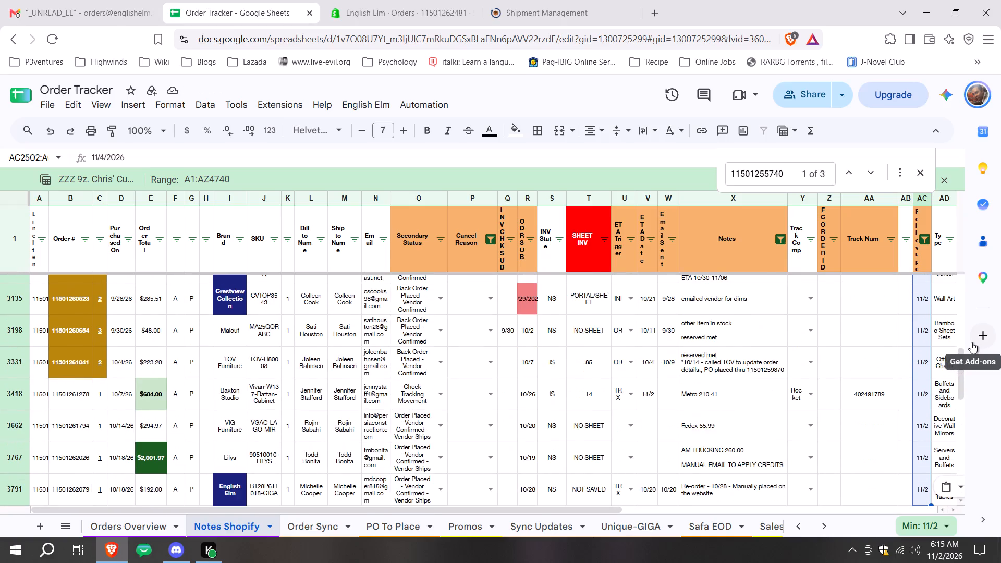
pyautogui.hotkey('shift', 'Down')
pyautogui.hotkey('shift', 'Down')
pyautogui.hotkey('shift', 'Down')
pyautogui.hotkey('shift', 'Down')
pyautogui.hotkey('shift', 'Down')
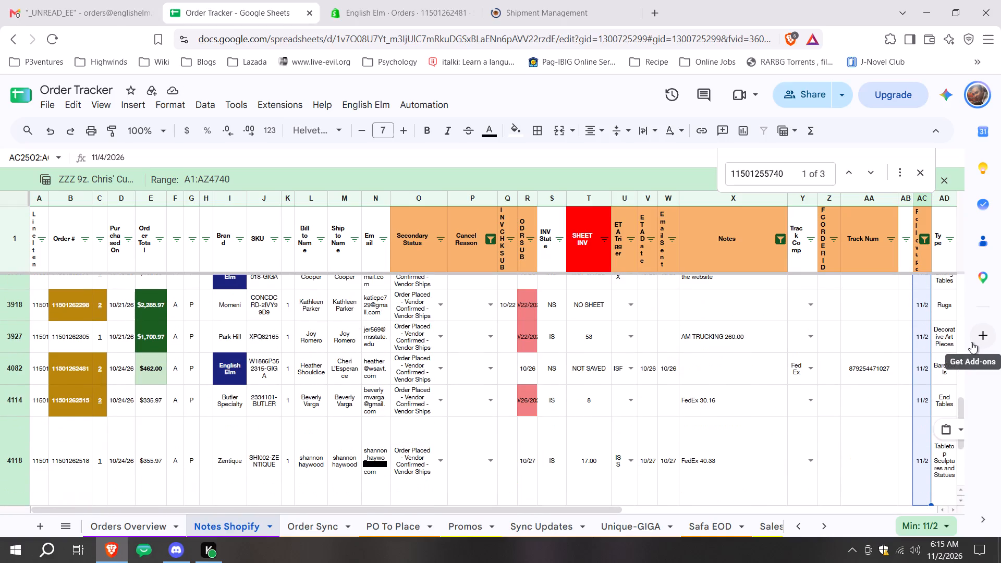
pyautogui.hotkey('shift', 'Down')
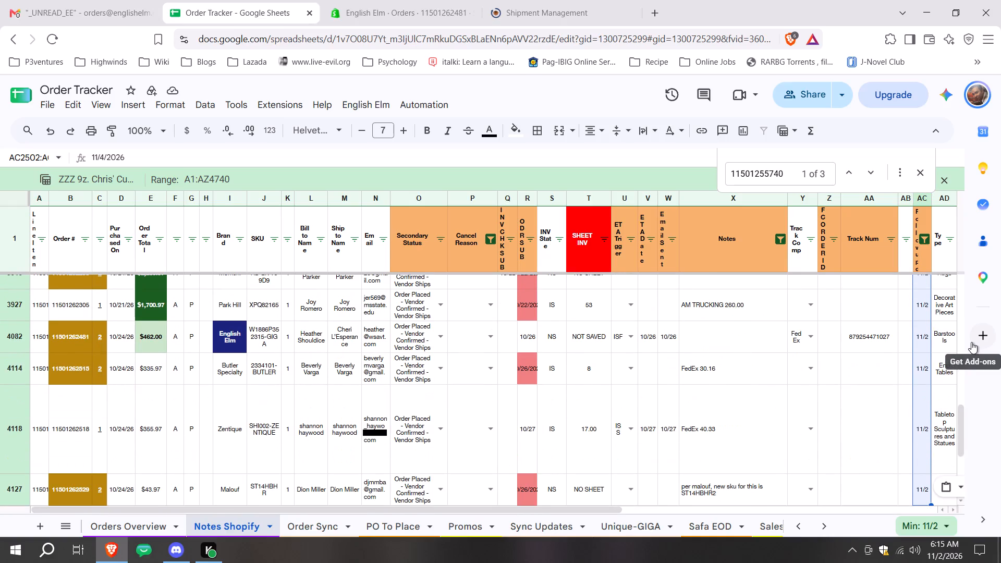
pyautogui.hotkey('shift', 'Down')
pyautogui.hotkey('shift', 'Down')
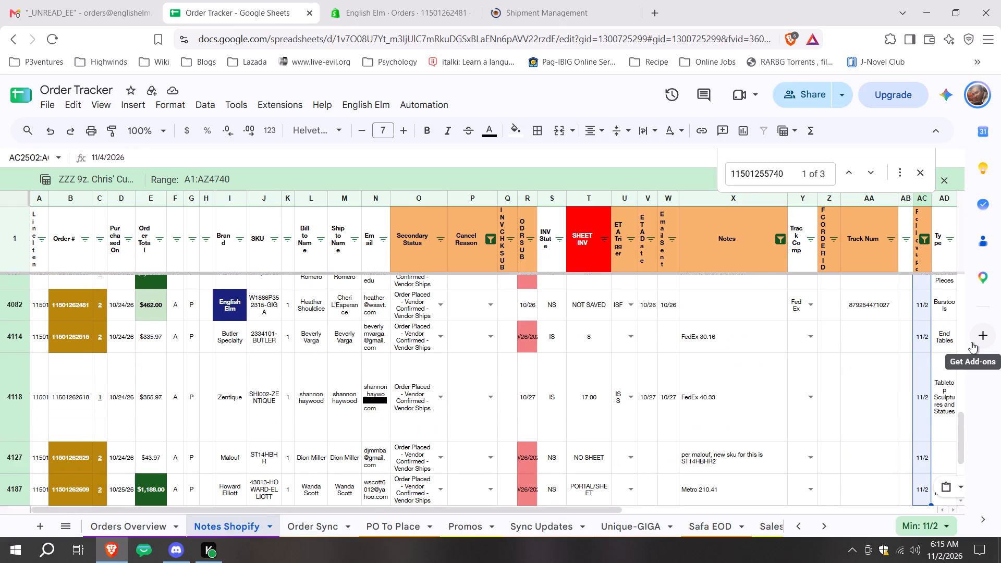
pyautogui.hotkey('shift', 'Down')
pyautogui.hotkey('ctrl', 'd')
pyautogui.scroll(1, 594, 421)
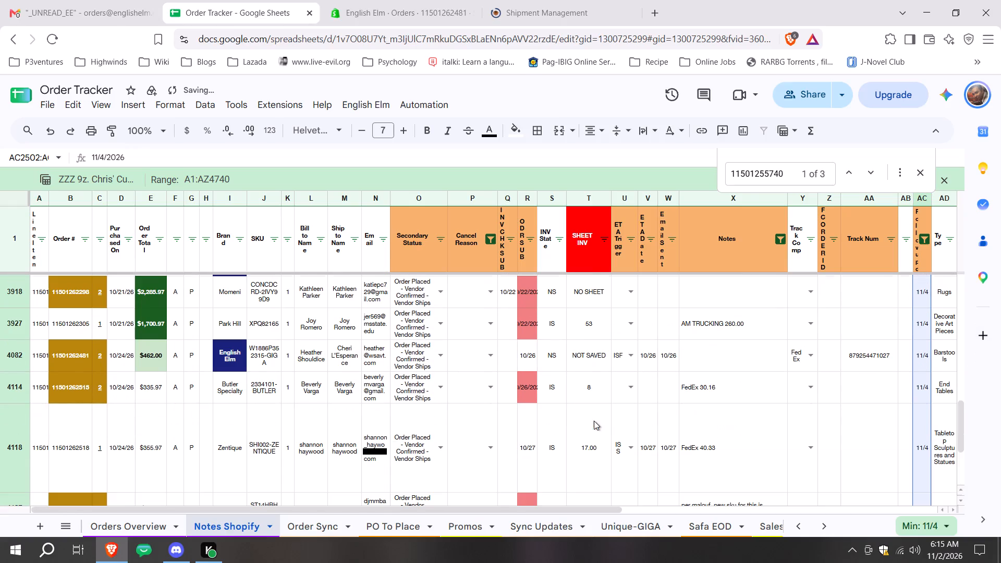
pyautogui.click(393, 363)
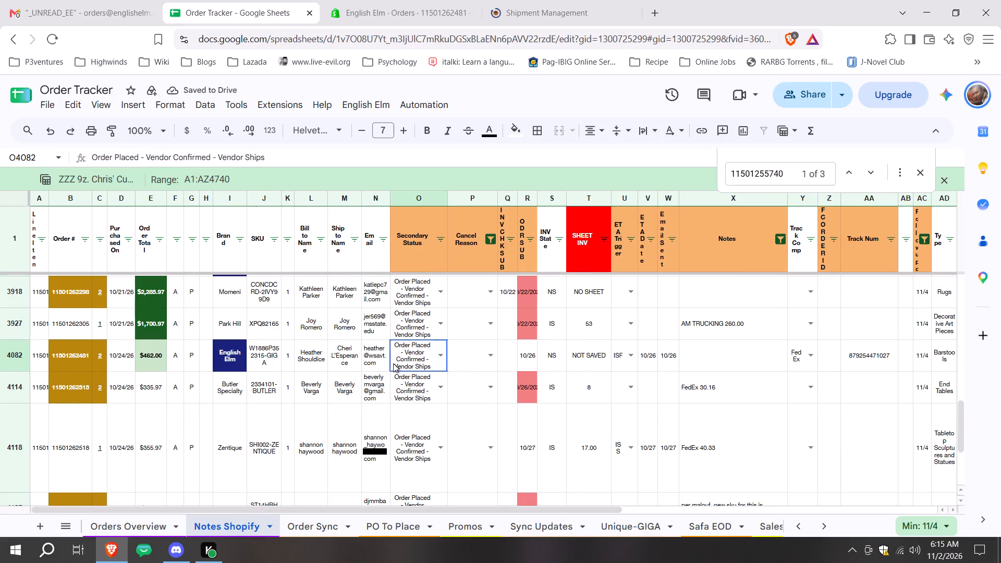
pyautogui.click(47, 365)
pyautogui.click(72, 324)
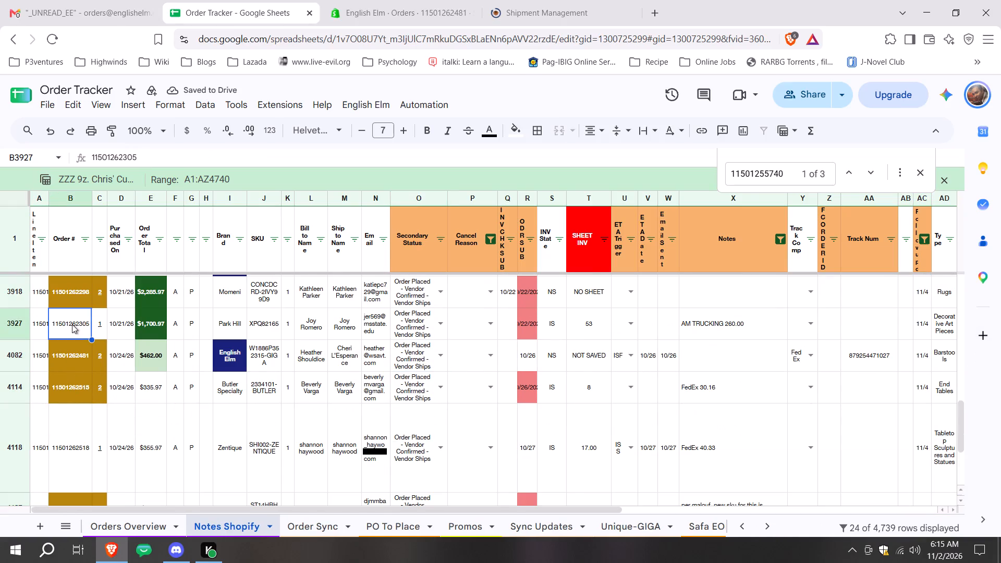
pyautogui.click(77, 361)
pyautogui.hotkey('ctrl', 'c')
pyautogui.click(442, 0)
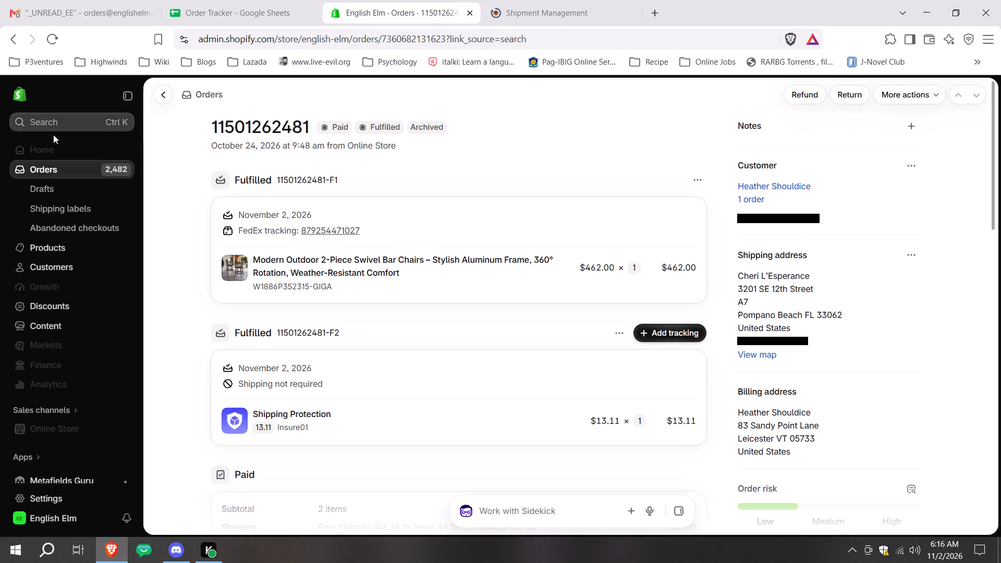
pyautogui.click(56, 132)
pyautogui.hotkey('ctrl', 'v')
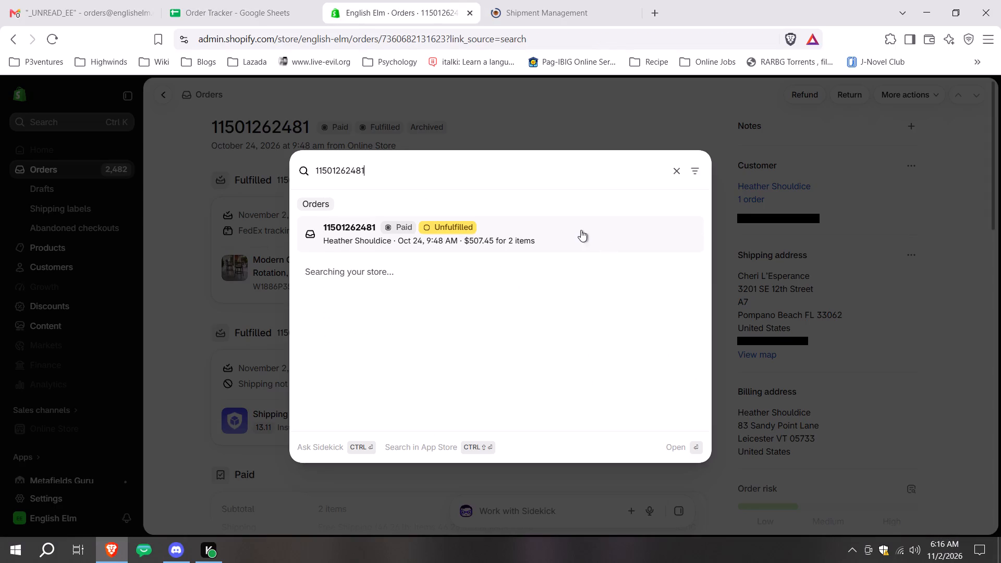
pyautogui.click(569, 230)
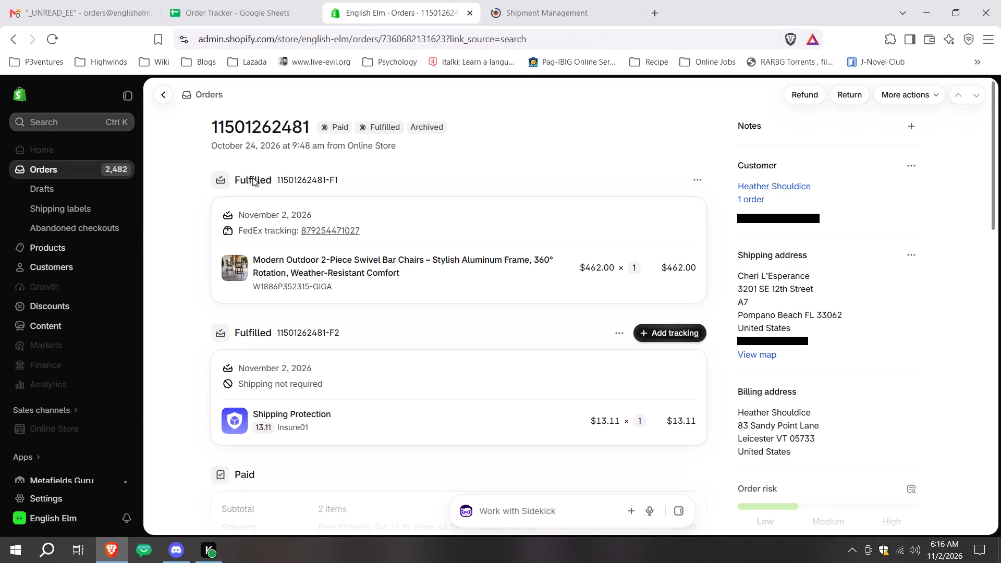
pyautogui.click(264, 0)
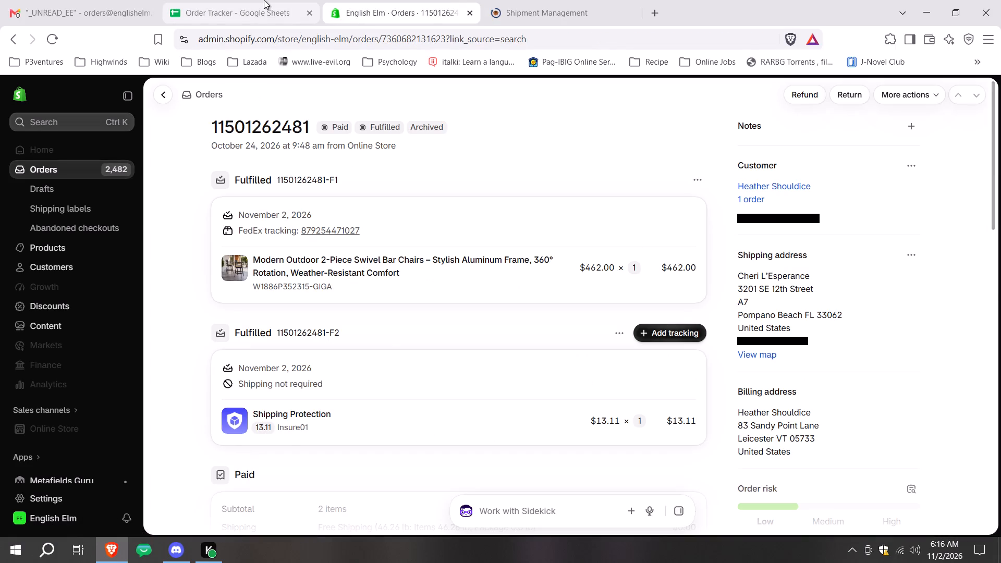
pyautogui.click(443, 360)
pyautogui.scroll(-1, 456, 446)
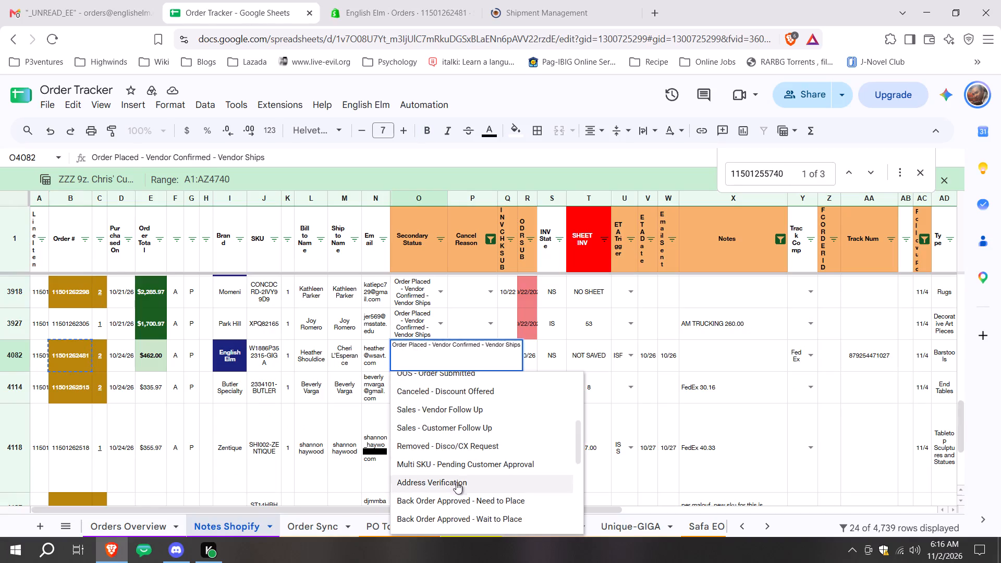
pyautogui.scroll(-1, 466, 412)
pyautogui.click(438, 523)
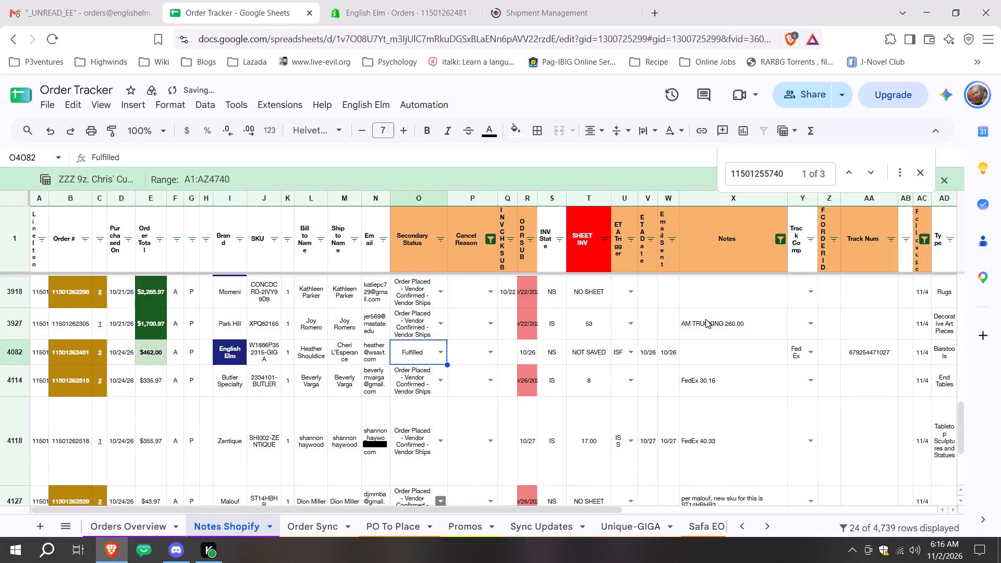
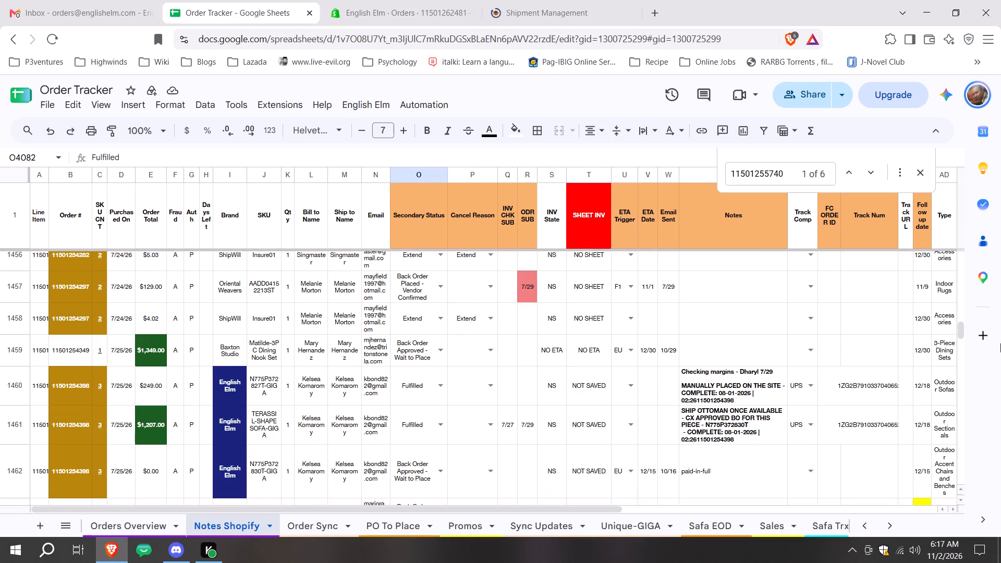
# Select the SKU count cell of the first order row in the Notes Shopify sheet.
pyautogui.moveTo(963, 320); pyautogui.dragTo(963, 226)
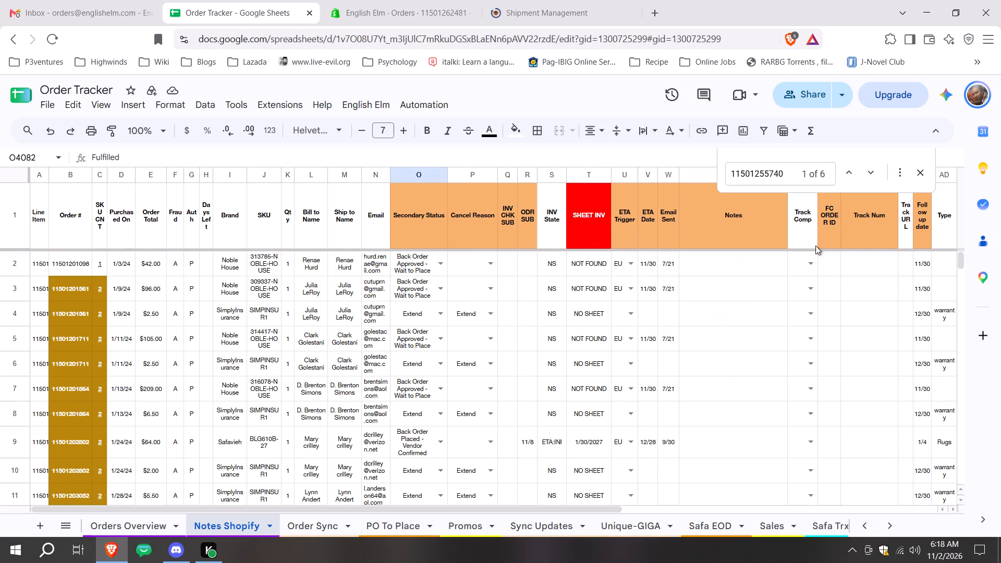
pyautogui.click(93, 269)
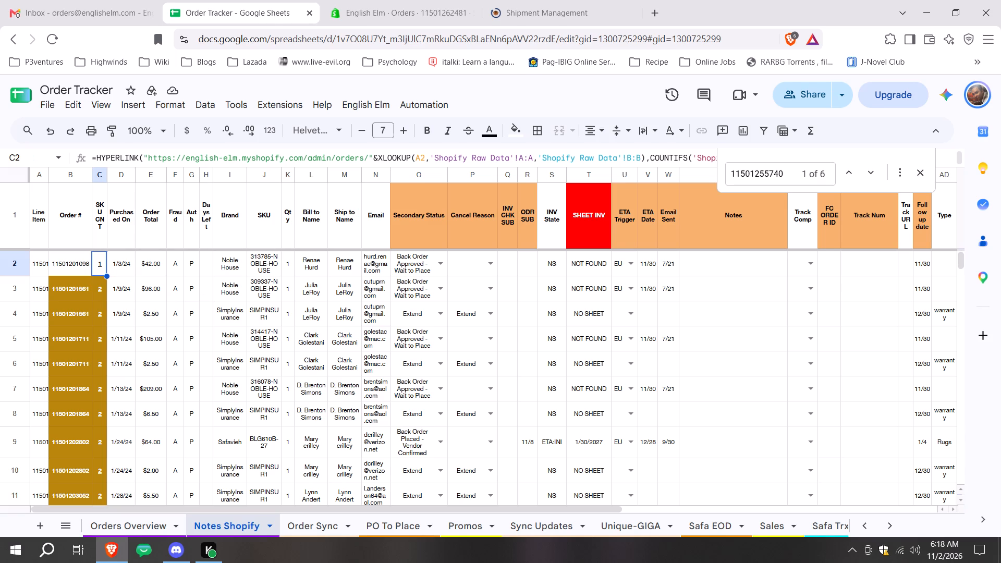
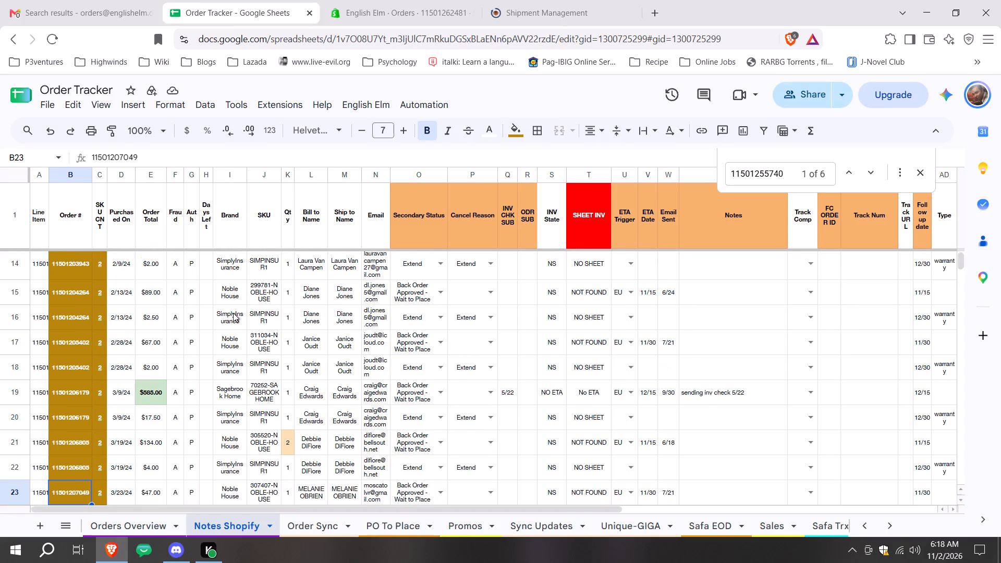
pyautogui.press('Down')
pyautogui.press('Down')
pyautogui.press('Down')
pyautogui.press('Down')
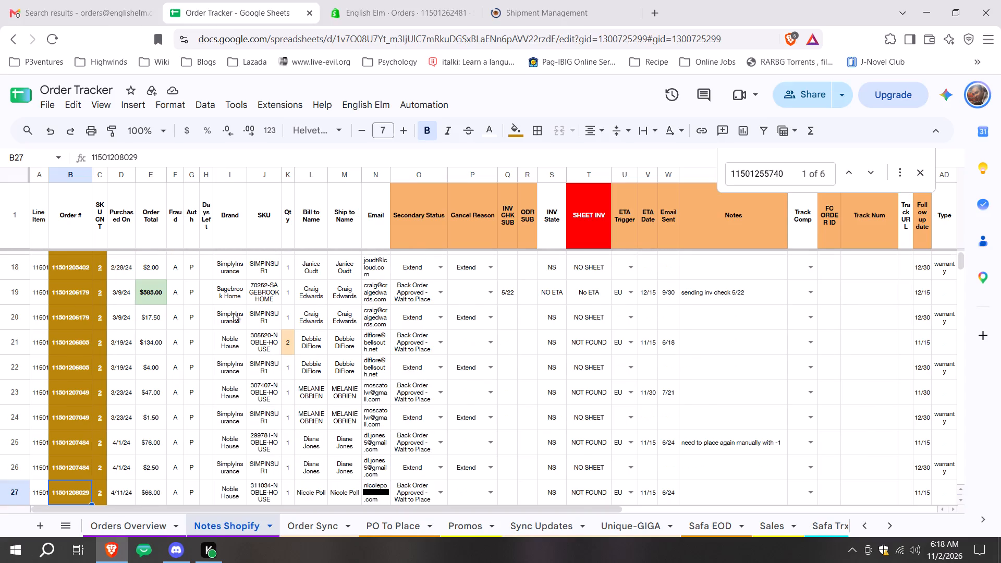
pyautogui.press('Down')
pyautogui.press('Down')
pyautogui.press('Down')
pyautogui.press('Down')
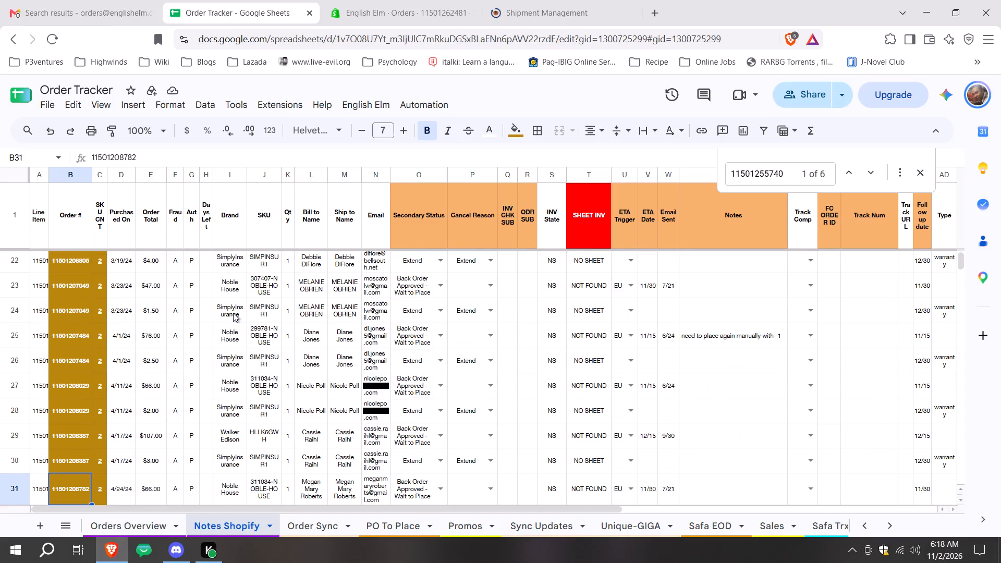
pyautogui.press('Down')
pyautogui.press('Down')
pyautogui.press('Down')
pyautogui.press('Down')
pyautogui.press('Down')
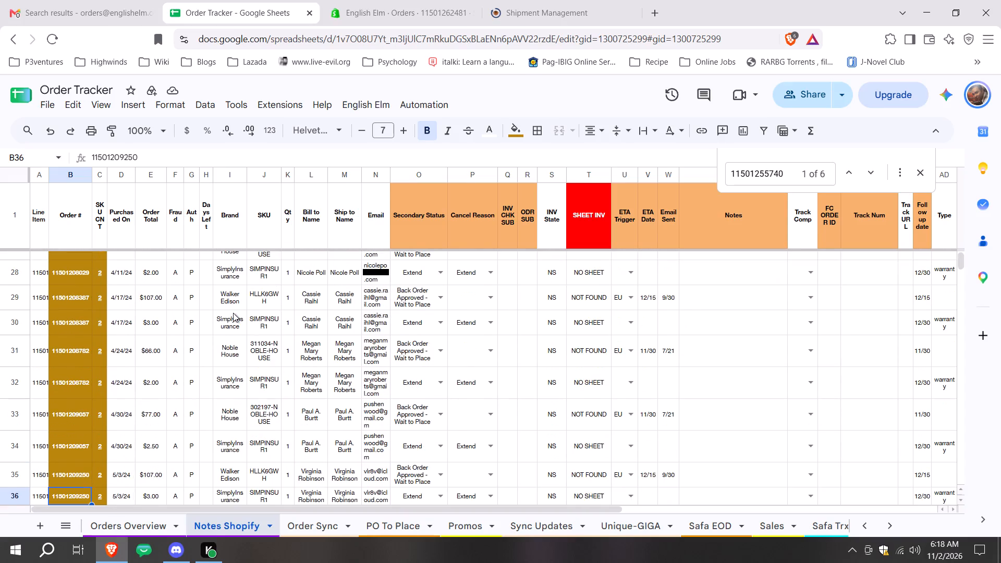
pyautogui.press('Down')
pyautogui.press('Down')
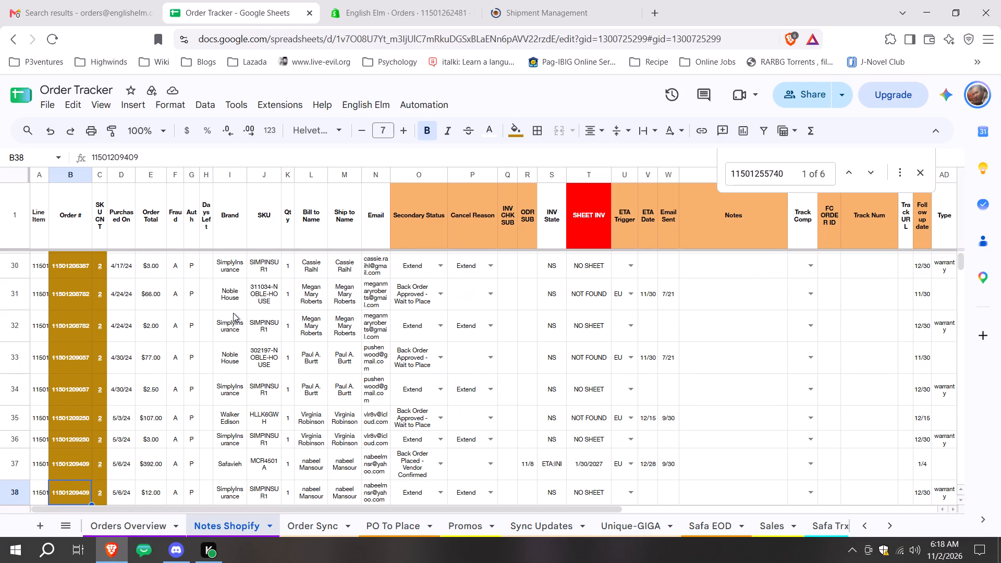
pyautogui.press('Down')
pyautogui.press('Down')
pyautogui.press('Down')
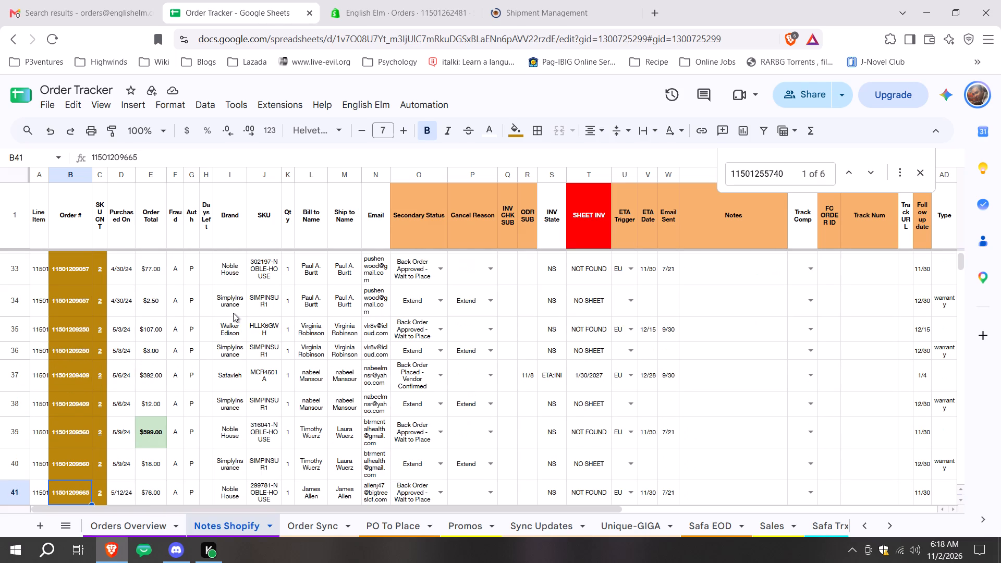
pyautogui.press('Down')
pyautogui.press('Down')
pyautogui.press('Down')
pyautogui.press('Down')
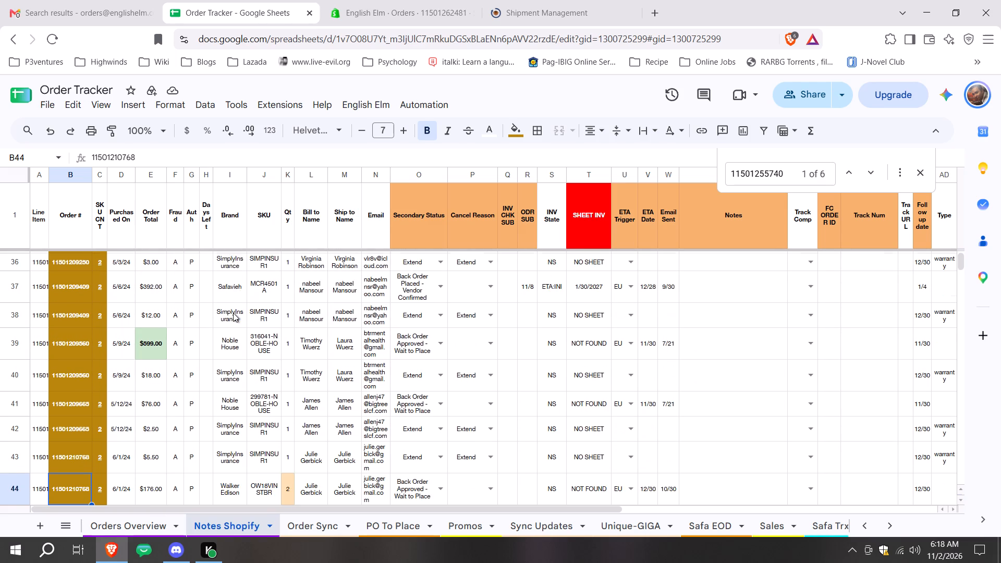
pyautogui.press('Down')
pyautogui.press('Down')
pyautogui.press('Down')
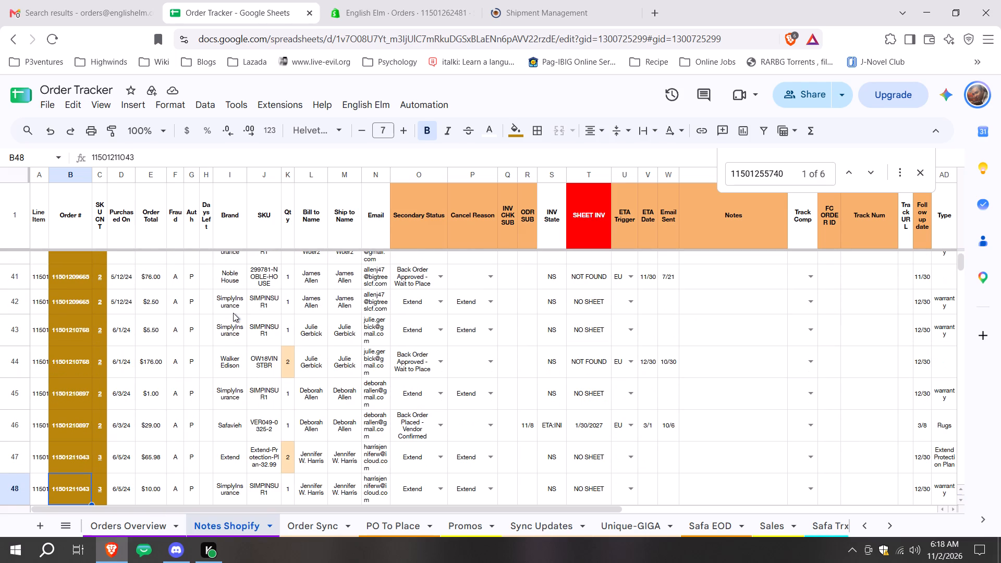
pyautogui.press('Down')
pyautogui.press('Down')
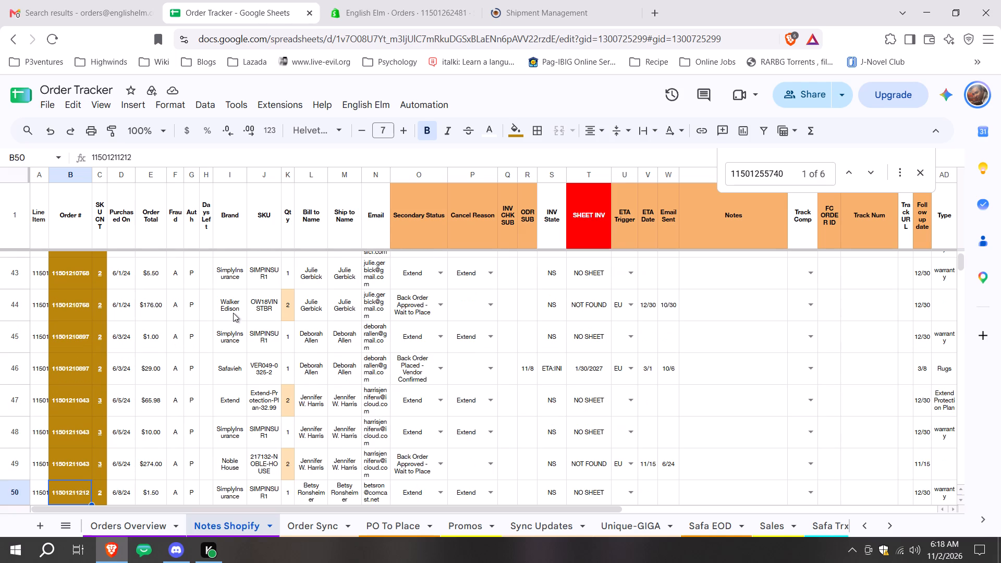
pyautogui.click(651, 376)
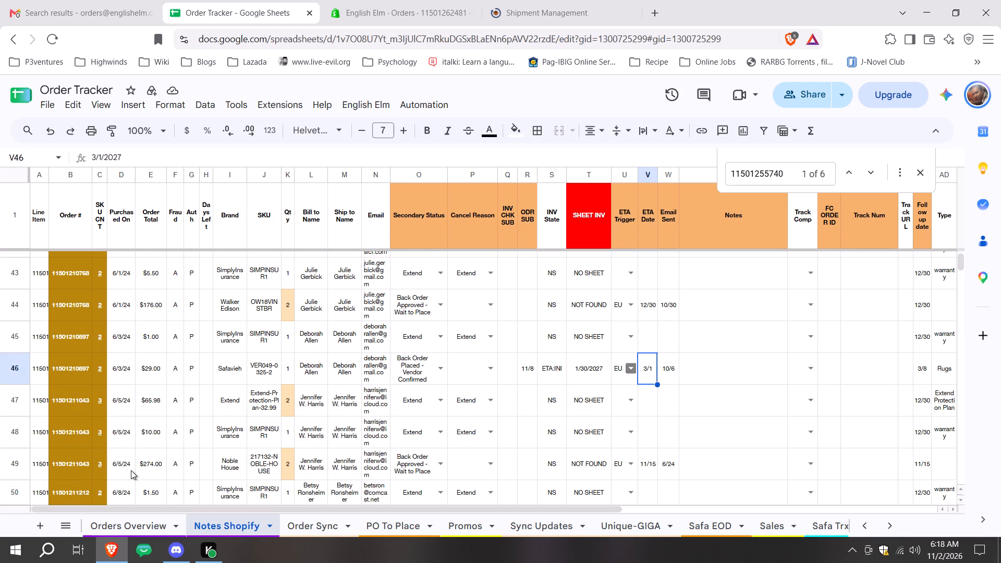
pyautogui.click(79, 476)
pyautogui.press('Down')
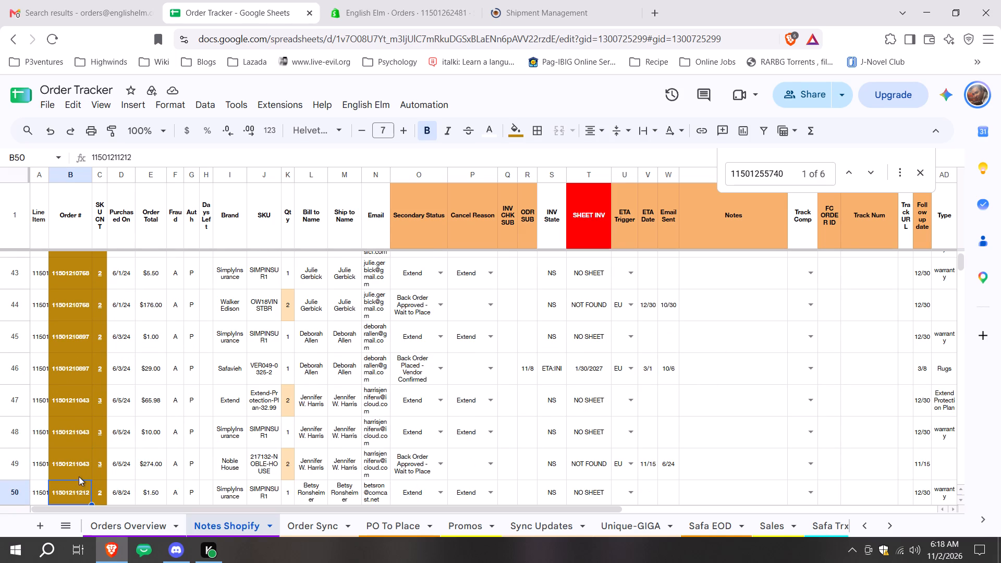
pyautogui.press('Down')
pyautogui.press('Down')
pyautogui.press('Down')
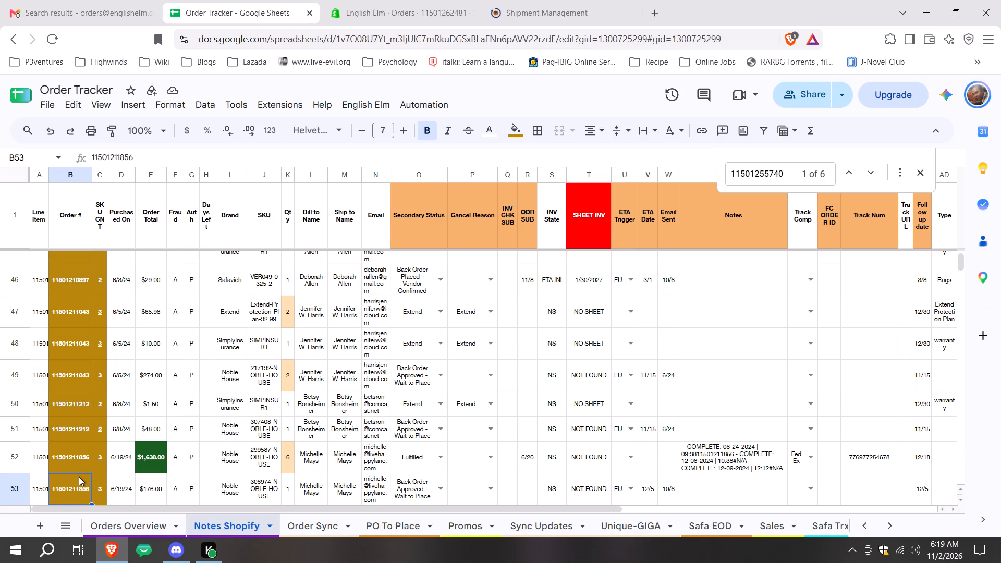
pyautogui.press('Down')
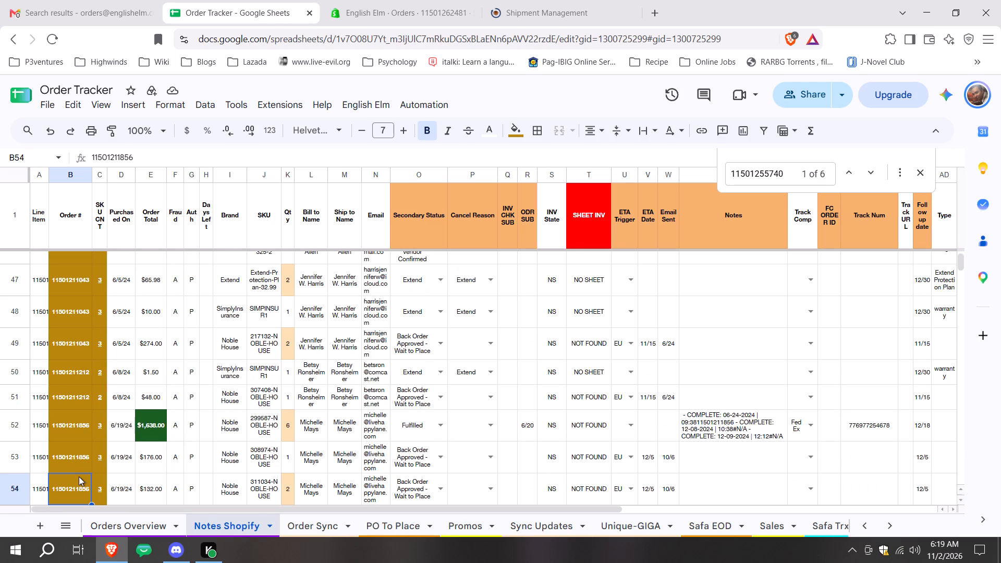
pyautogui.press('Down')
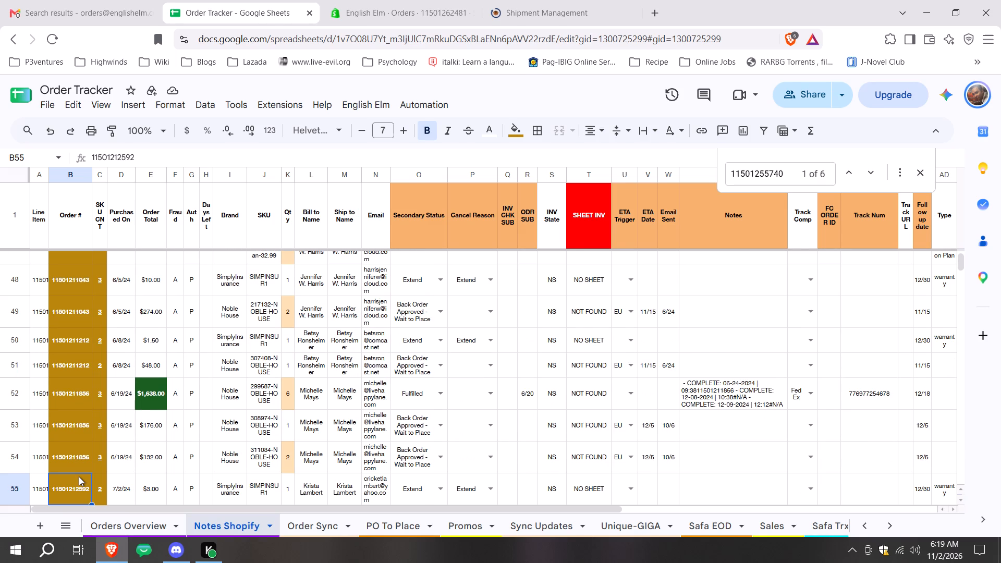
pyautogui.press('Down')
pyautogui.press('Down')
pyautogui.press('Down')
pyautogui.press('Down')
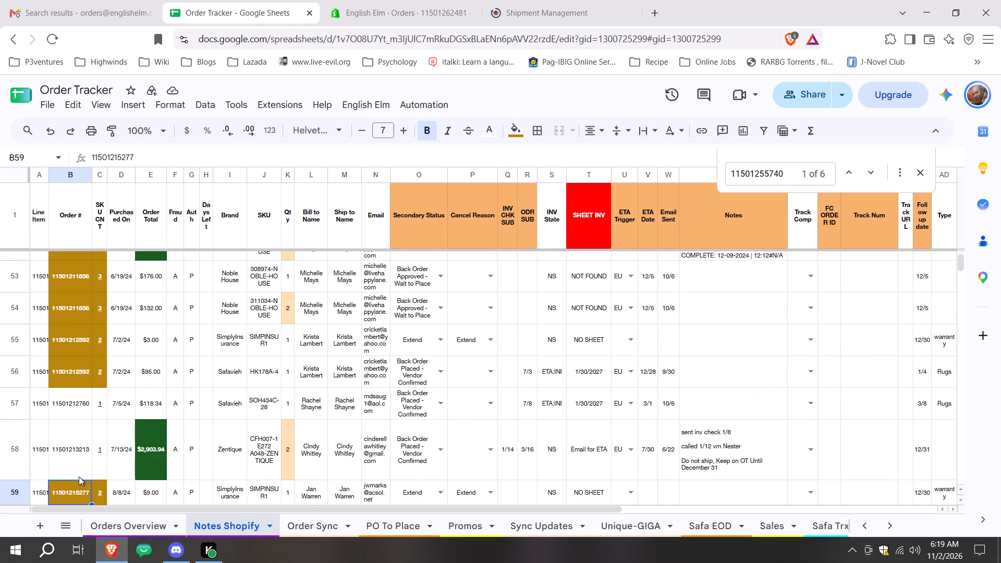
pyautogui.press('Down')
pyautogui.press('Down')
pyautogui.press('Down')
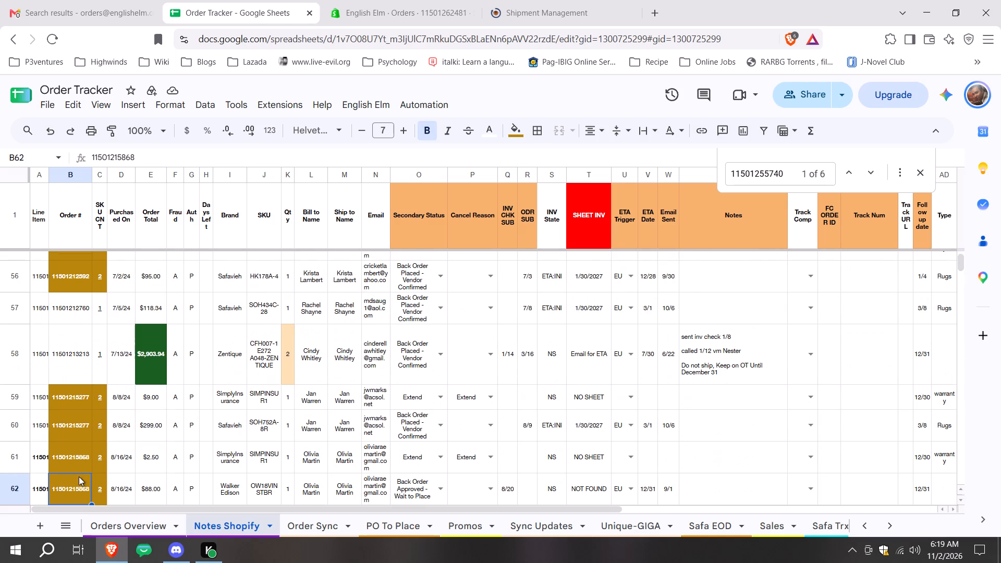
pyautogui.press('Up')
pyautogui.press('Up')
pyautogui.press('Up')
pyautogui.press('Up')
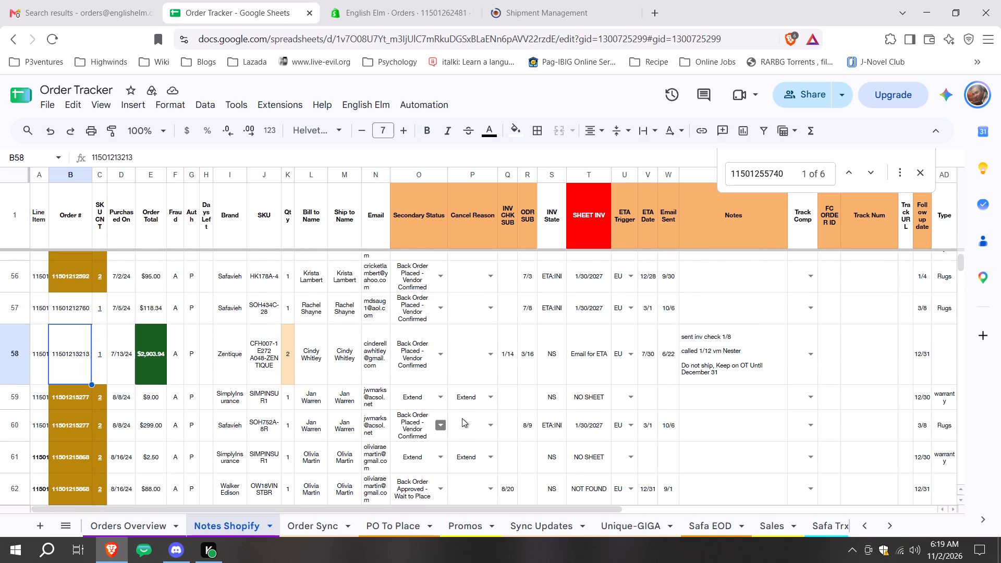
pyautogui.click(648, 362)
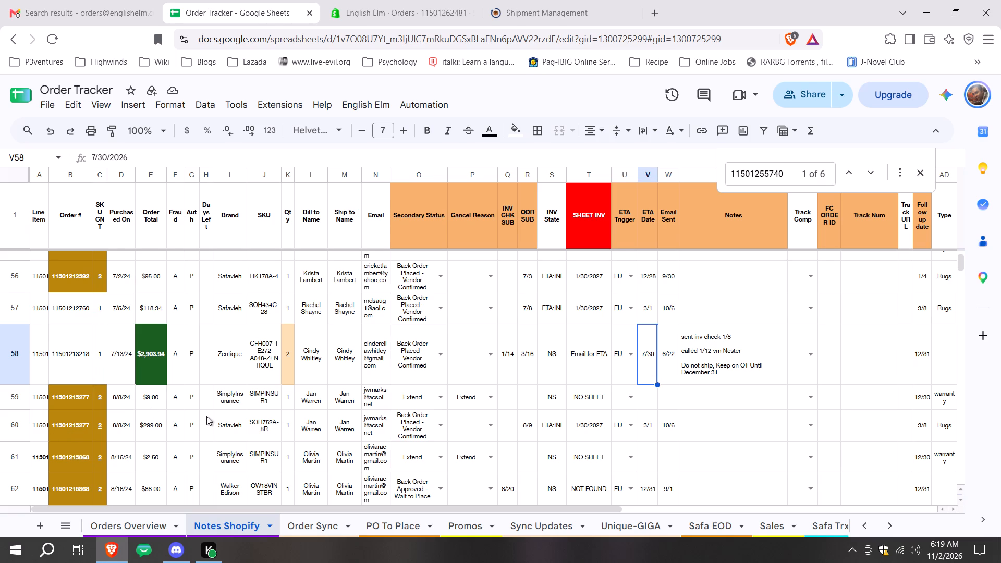
pyautogui.click(84, 438)
pyautogui.press('Down')
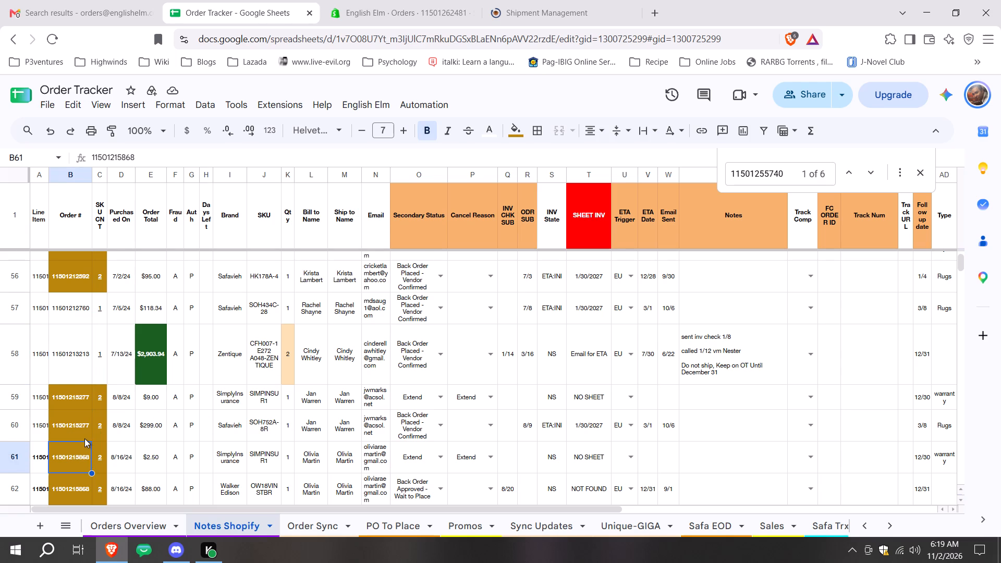
pyautogui.press('Down')
pyautogui.press('Down')
pyautogui.press('Down')
pyautogui.press('Down')
pyautogui.press('Down')
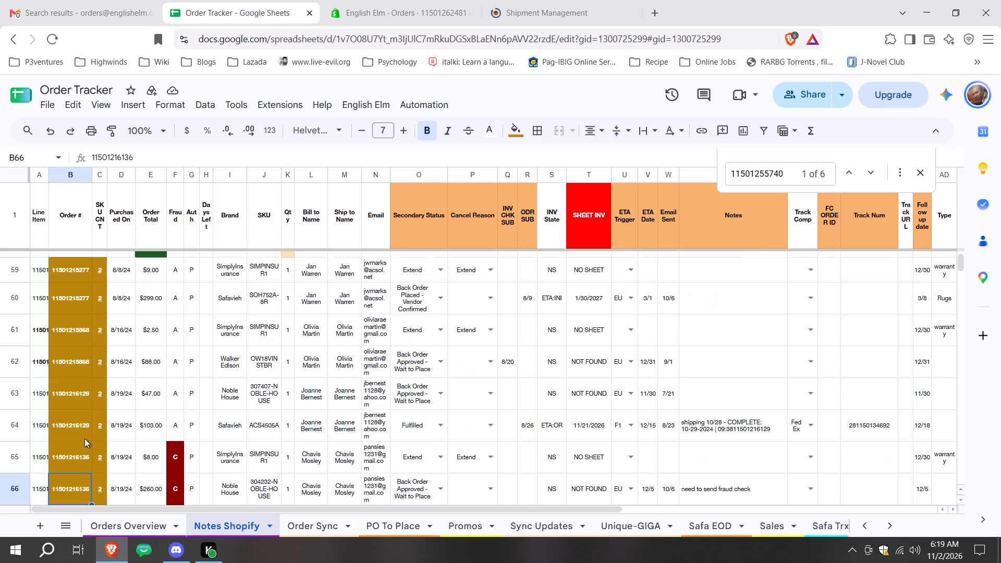
pyautogui.press('Up')
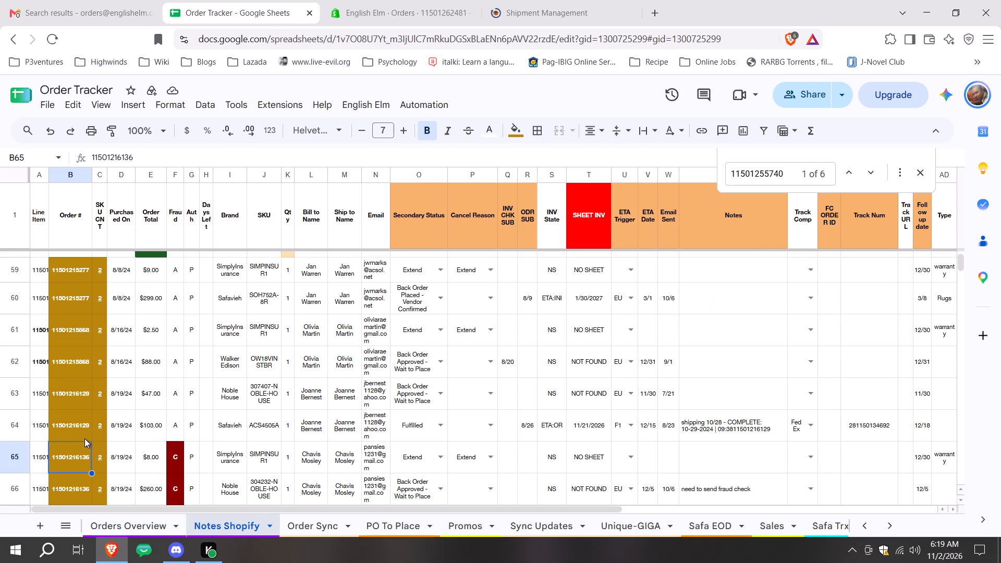
pyautogui.press('Up')
pyautogui.press('Down')
pyautogui.press('Down')
pyautogui.press('Down')
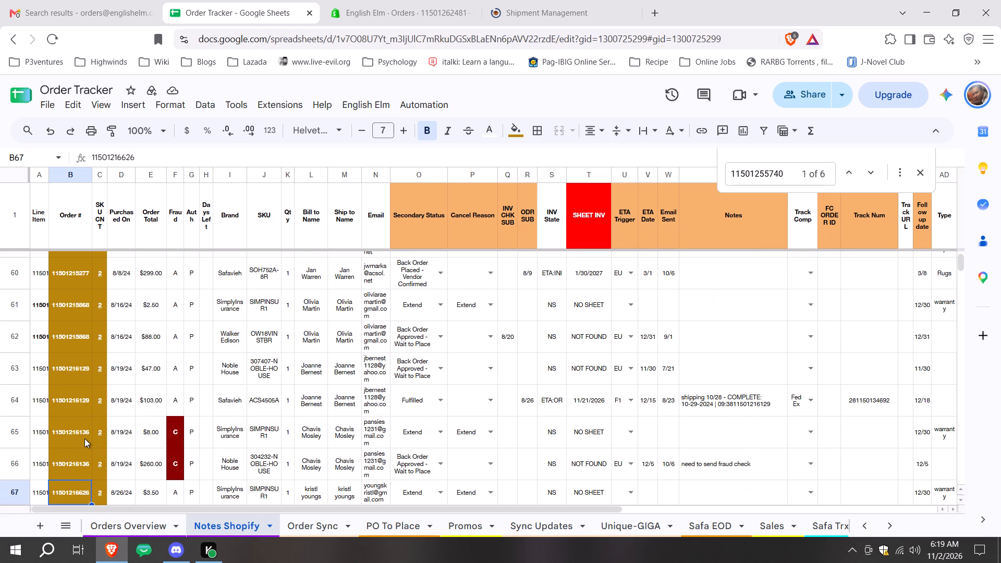
pyautogui.press('Down')
pyautogui.press('Down')
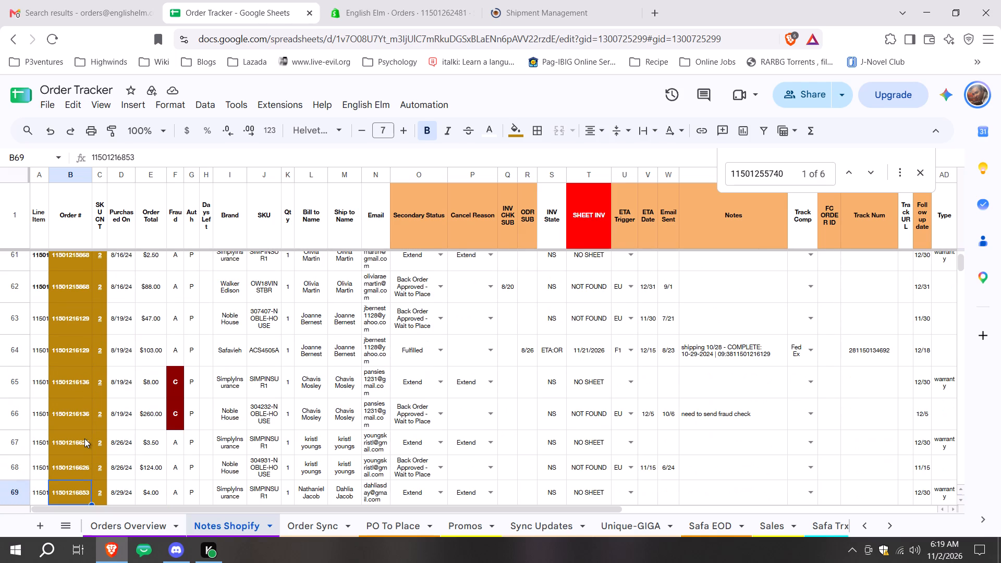
pyautogui.press('Down')
pyautogui.press('Down')
pyautogui.press('Down')
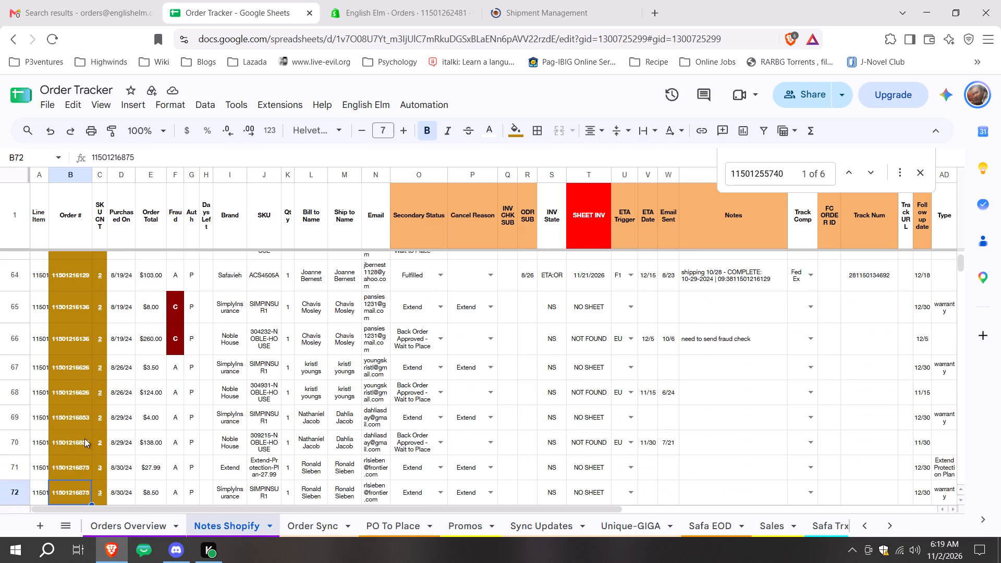
pyautogui.press('Down')
pyautogui.press('Down')
pyautogui.press('Down')
pyautogui.press('Down')
pyautogui.press('Down')
pyautogui.press('Down')
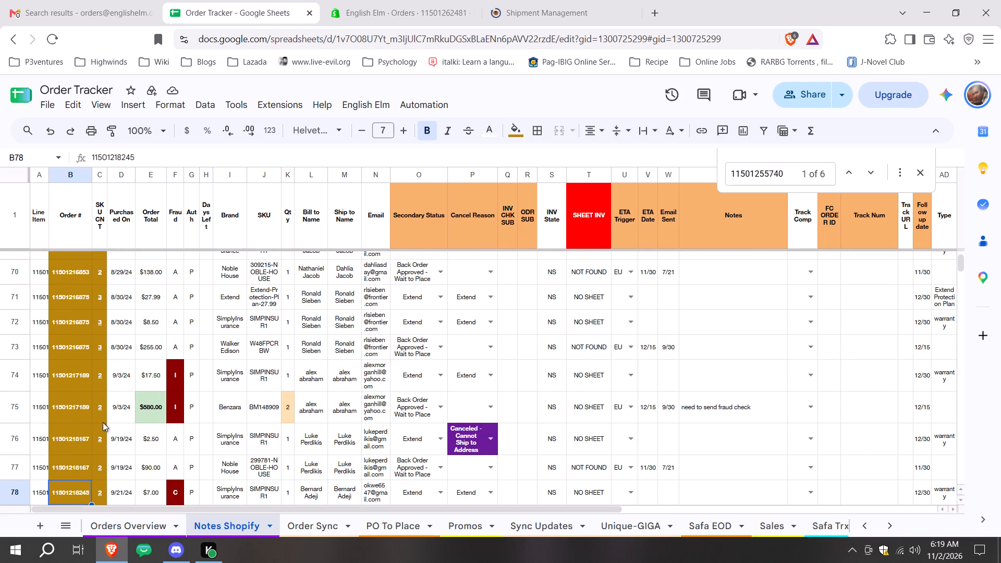
pyautogui.click(77, 467)
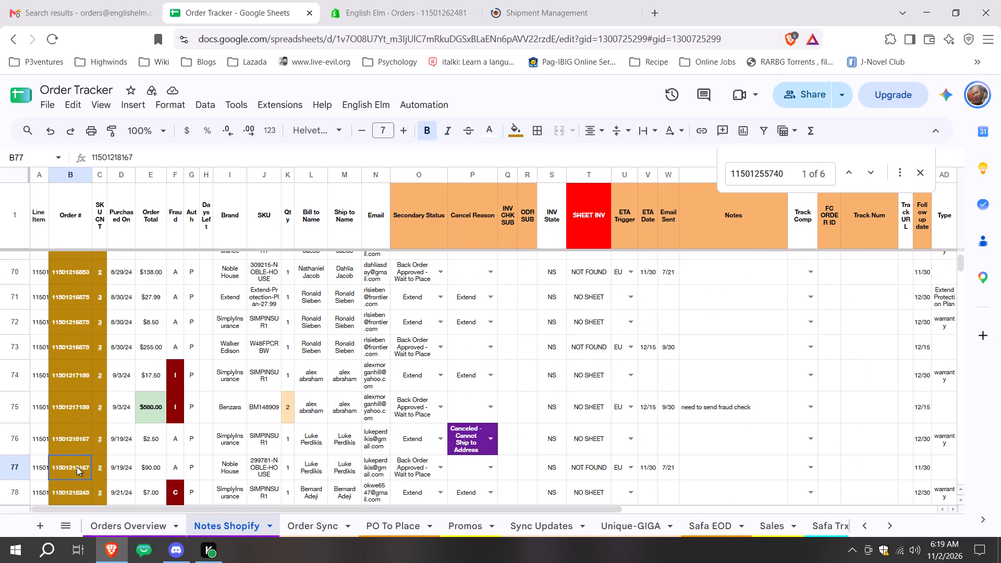
pyautogui.hotkey('ctrl', 'c')
pyautogui.click(382, 0)
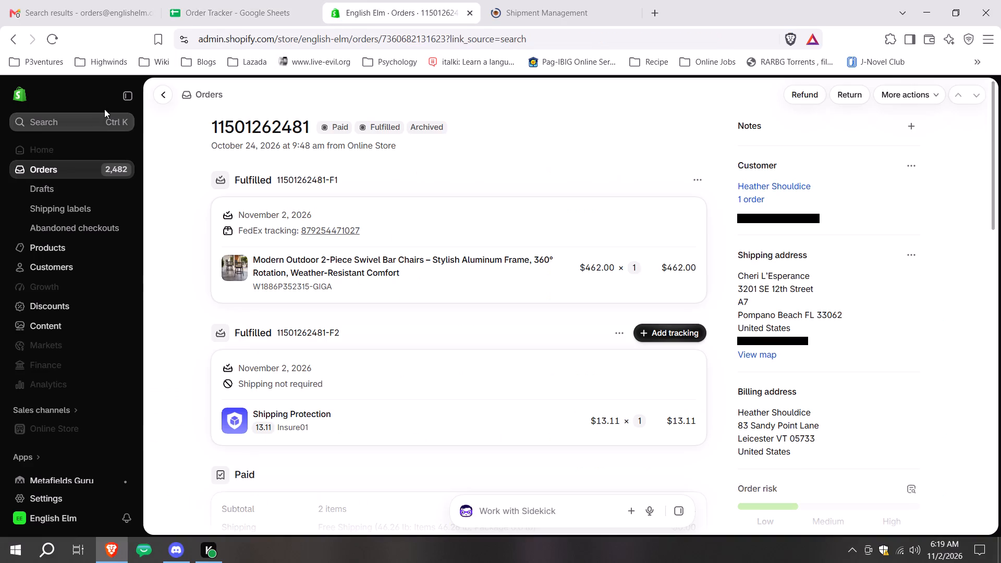
pyautogui.click(80, 127)
pyautogui.hotkey('ctrl', 'v')
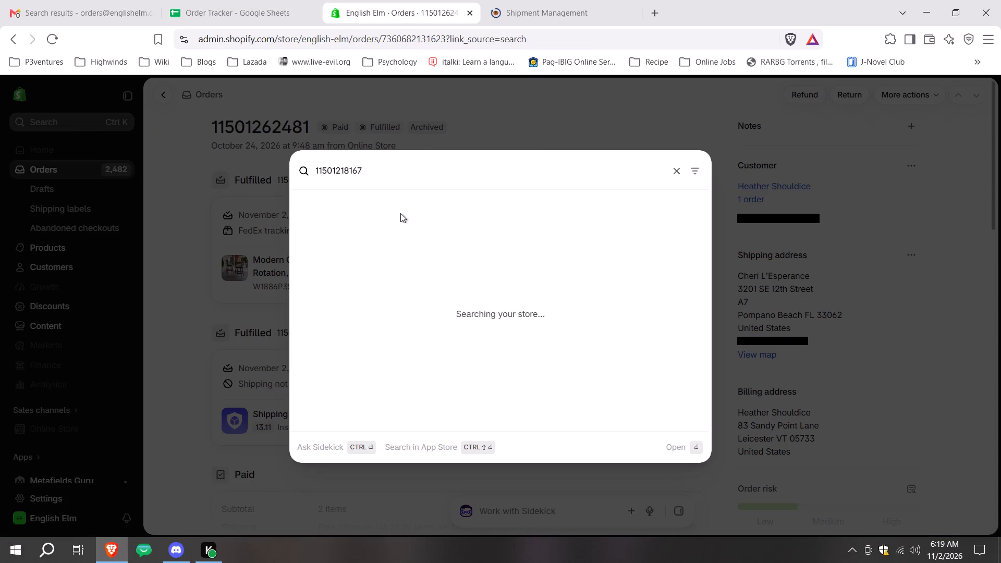
pyautogui.click(408, 219)
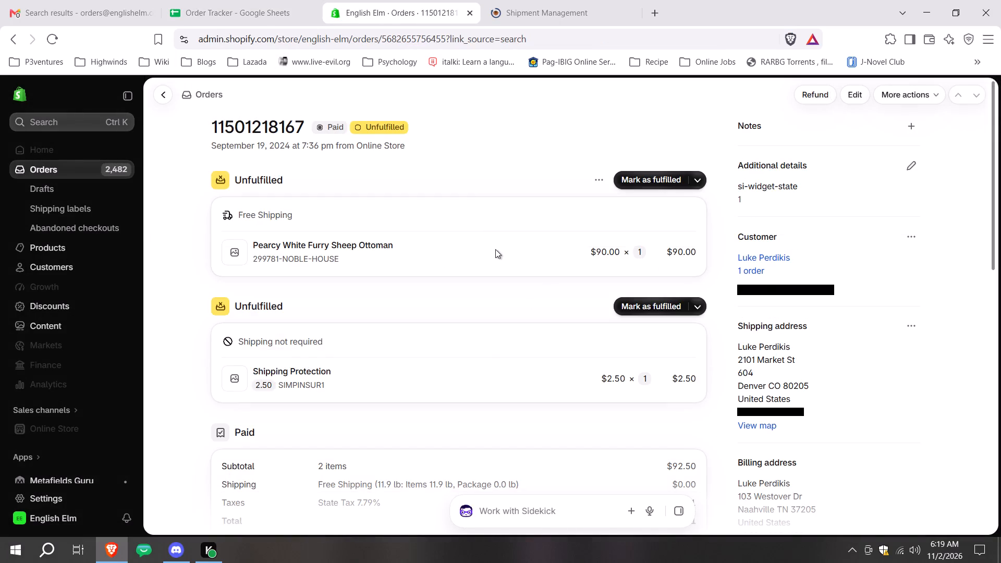
pyautogui.click(233, 0)
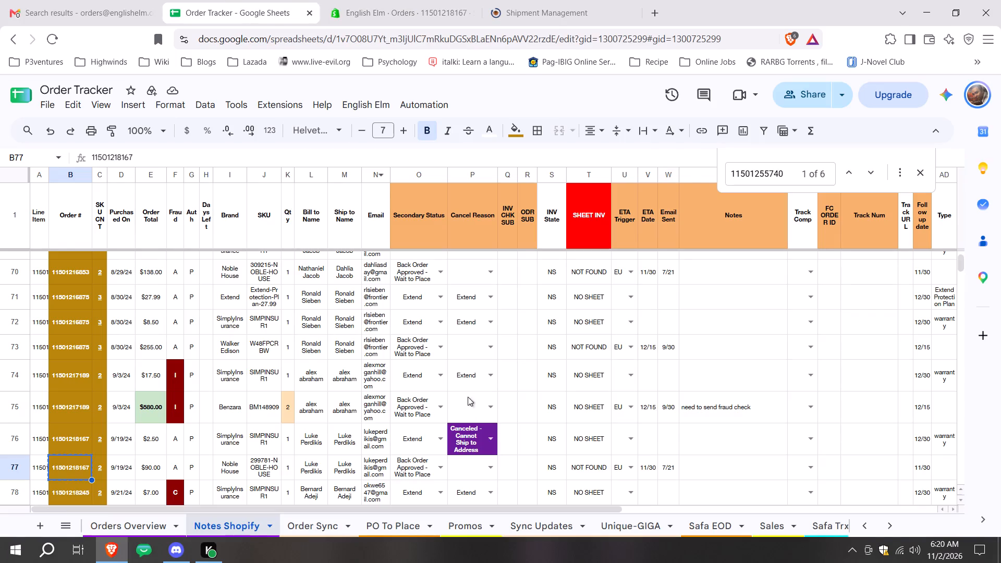
pyautogui.click(466, 443)
pyautogui.press('BackSpace')
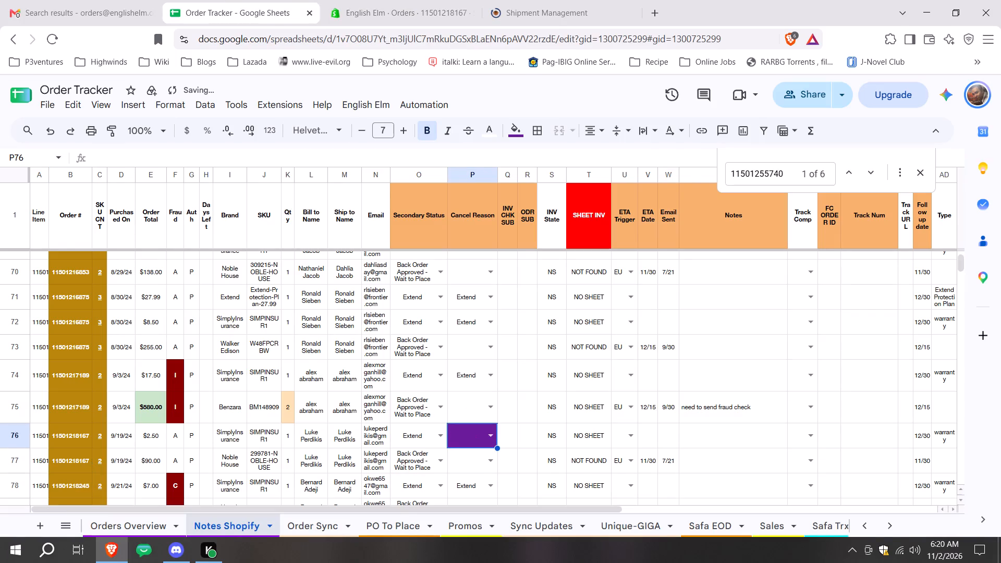
pyautogui.click(83, 409)
pyautogui.hotkey('ctrl', 'c')
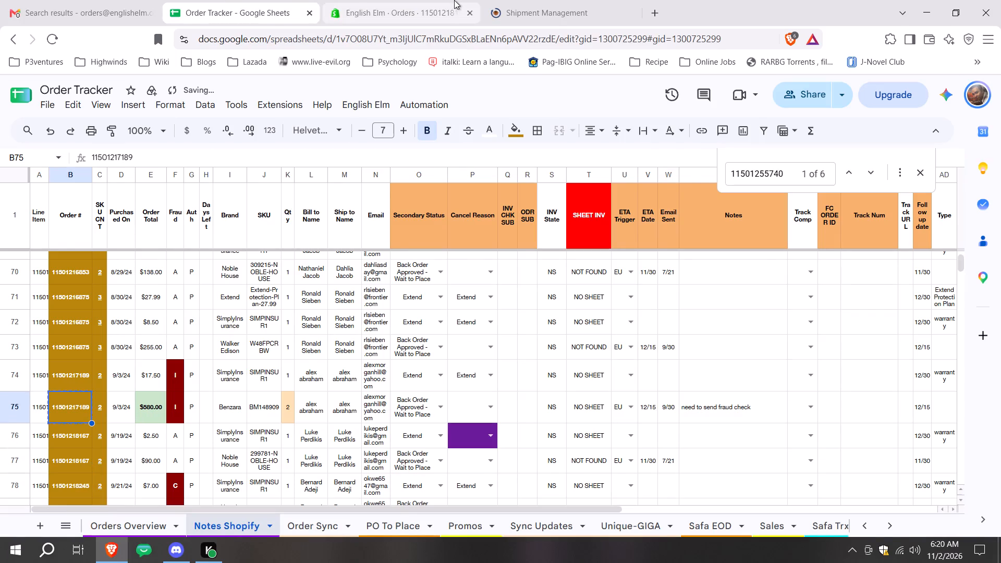
pyautogui.click(454, 0)
pyautogui.click(78, 117)
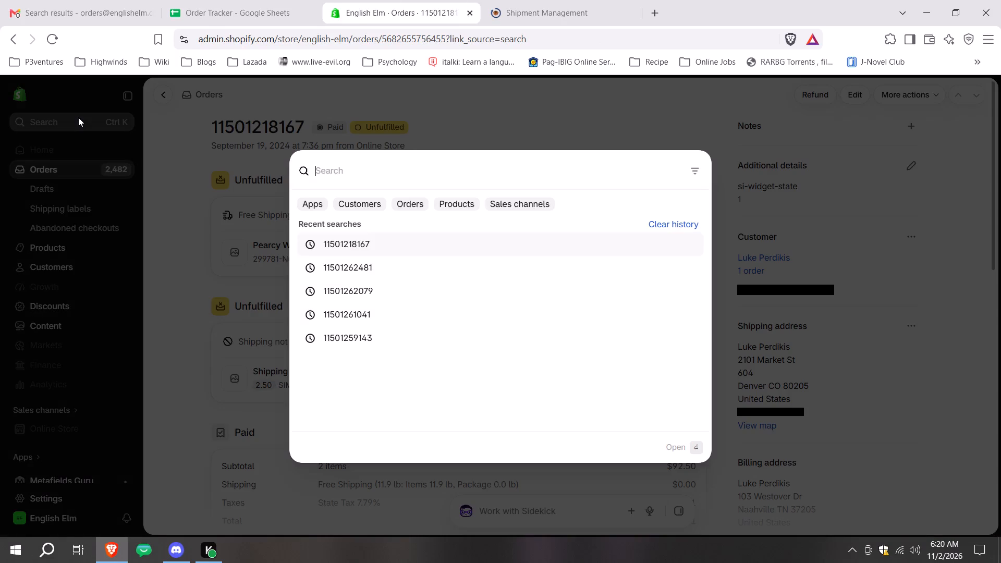
pyautogui.hotkey('ctrl', 'v')
pyautogui.click(446, 237)
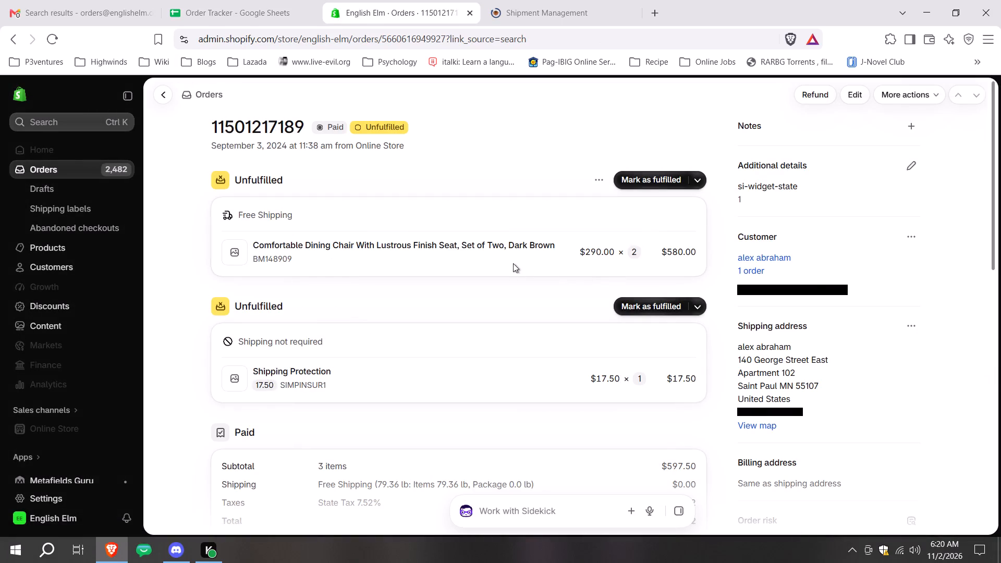
pyautogui.click(248, 0)
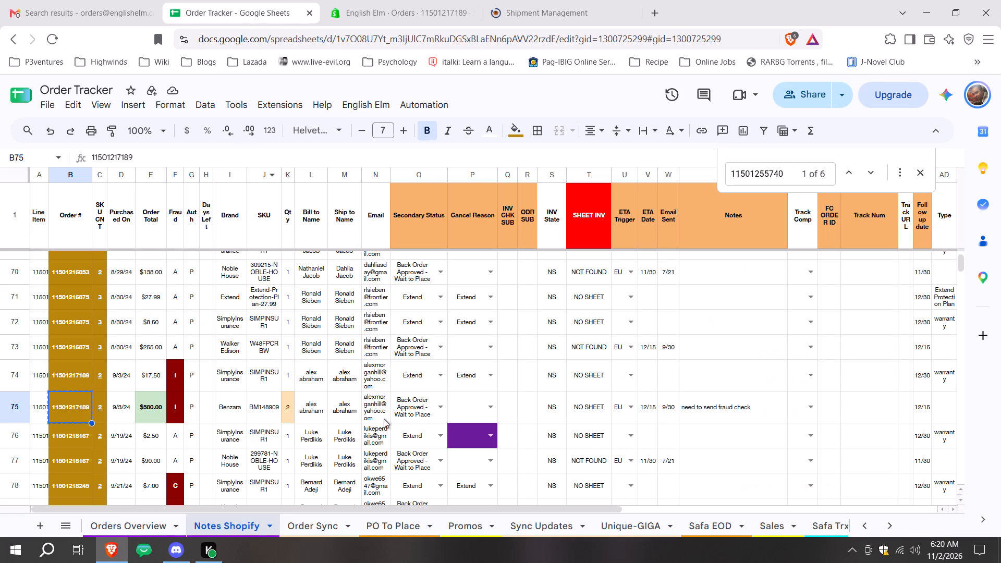
pyautogui.click(76, 460)
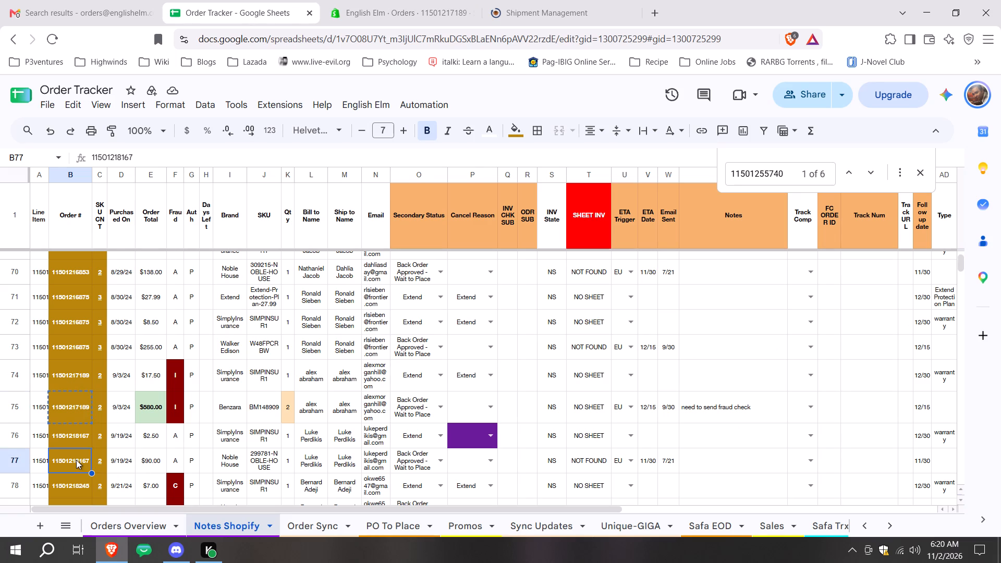
pyautogui.press('Down')
pyautogui.press('Down')
pyautogui.press('Down')
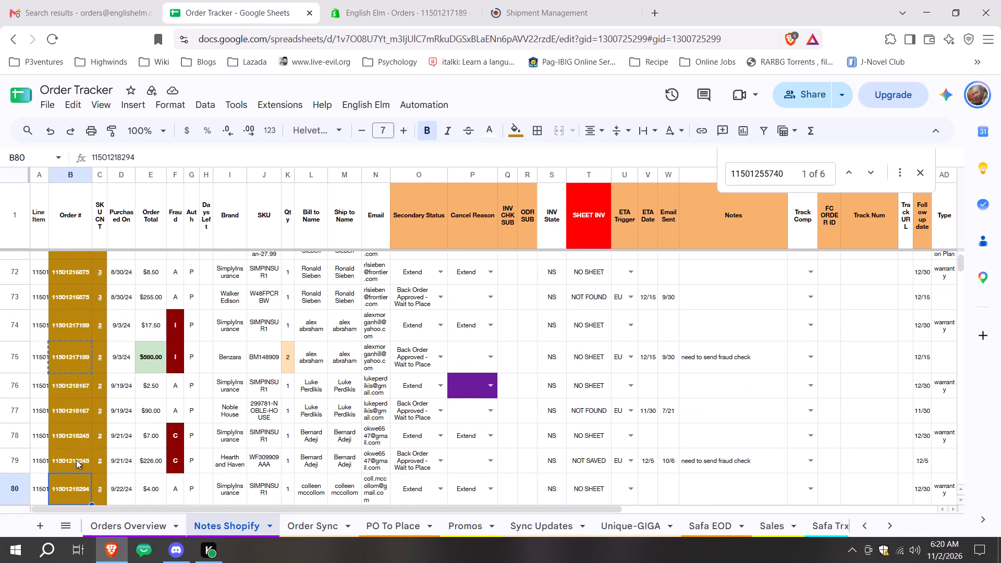
pyautogui.press('Up')
pyautogui.hotkey('ctrl', 'c')
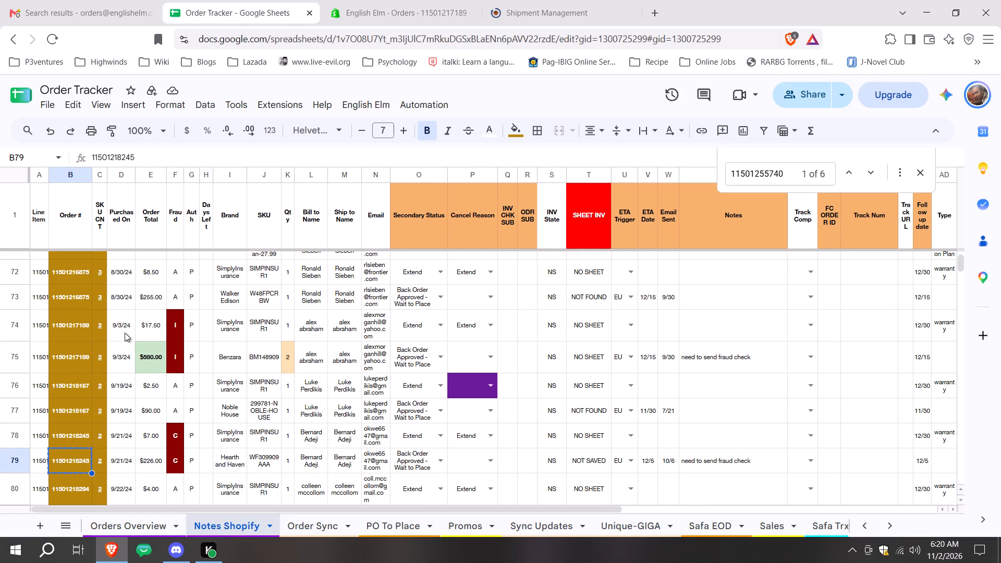
pyautogui.click(385, 0)
pyautogui.click(47, 118)
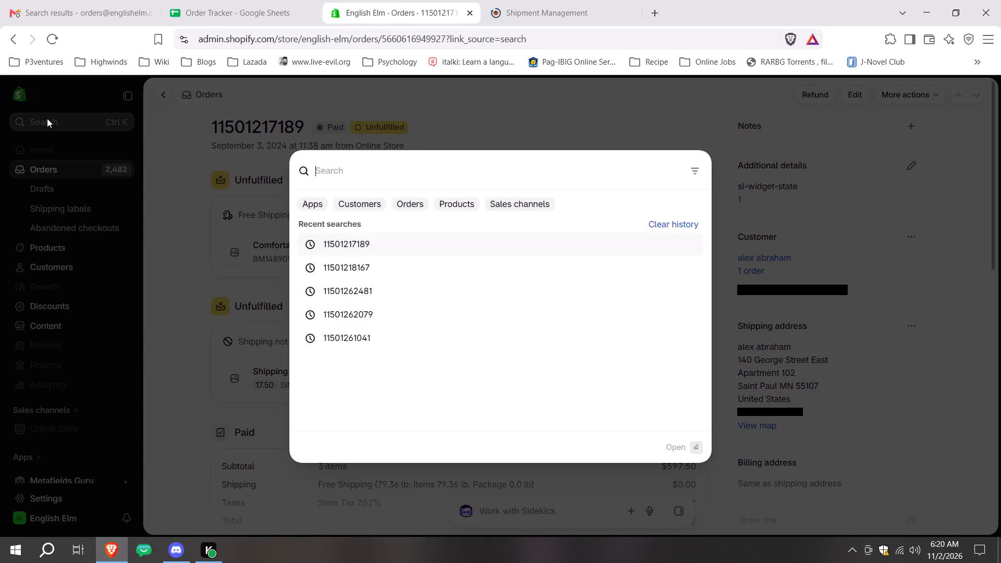
pyautogui.hotkey('ctrl', 'v')
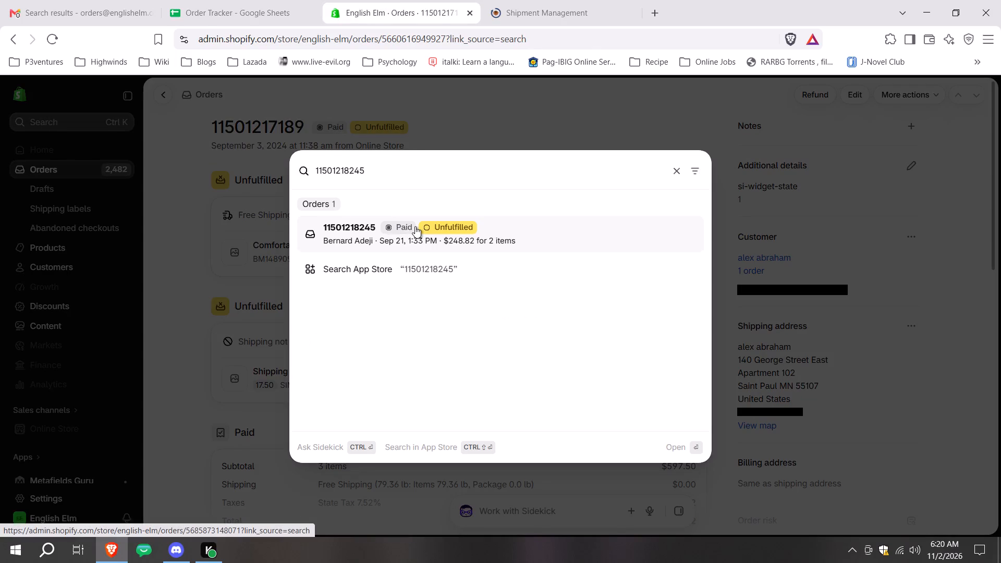
pyautogui.click(415, 226)
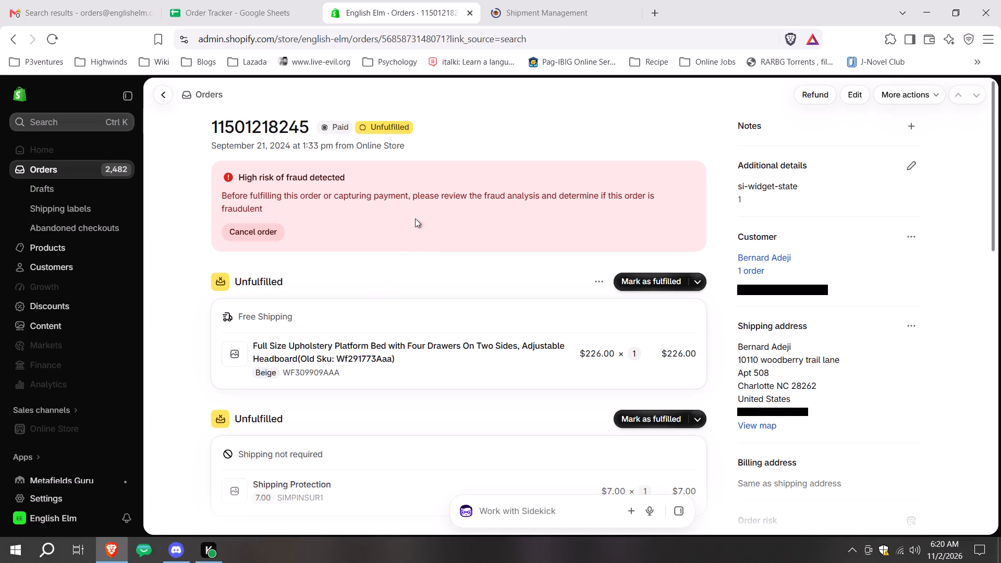
pyautogui.scroll(-1, 480, 201)
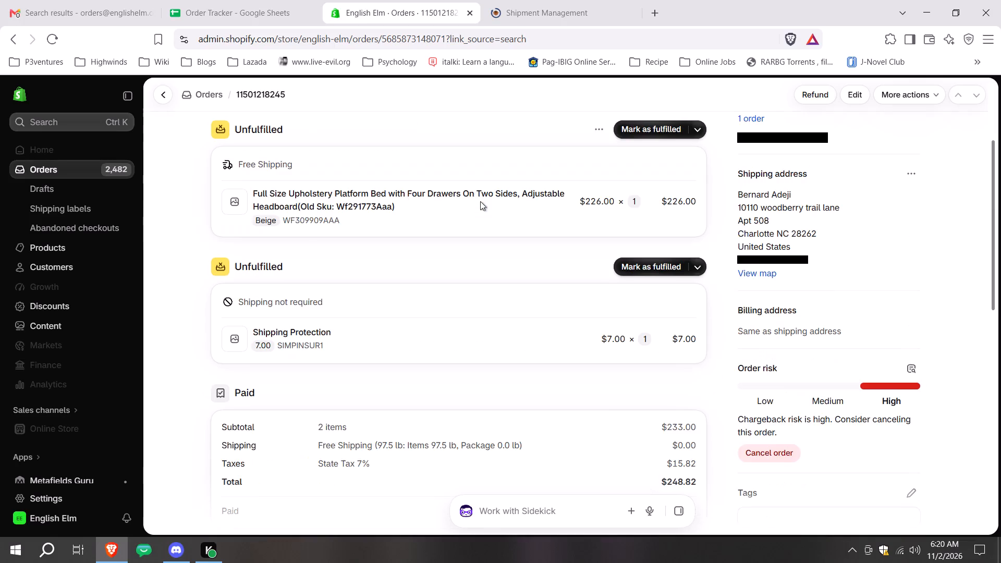
pyautogui.scroll(-1, 480, 201)
pyautogui.click(293, 0)
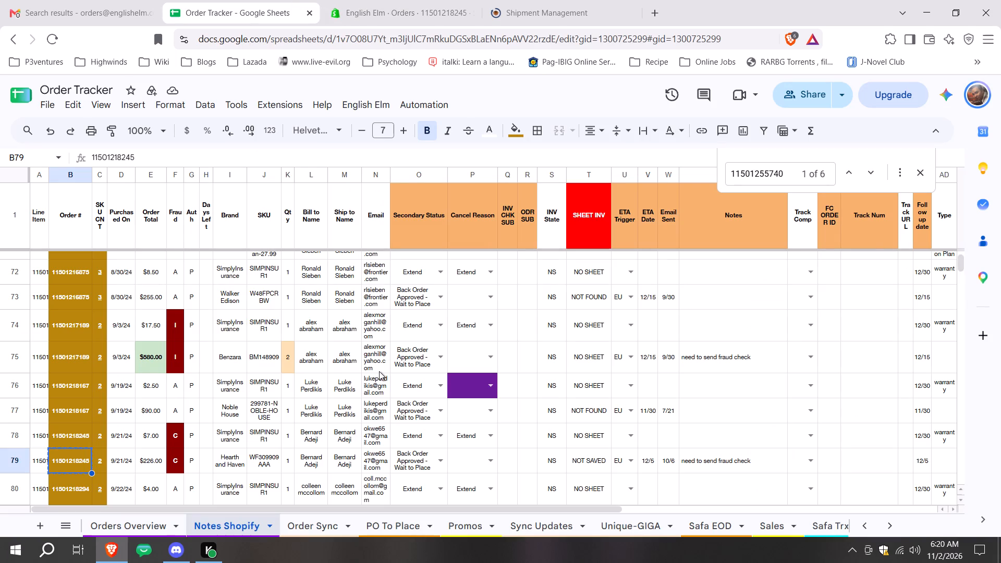
pyautogui.press('Down')
pyautogui.press('Down')
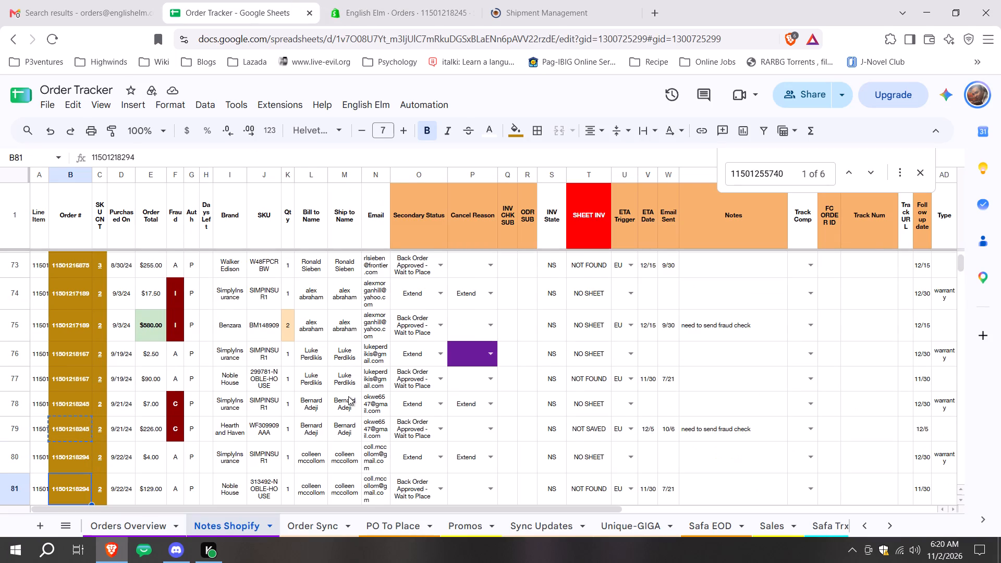
pyautogui.press('Down')
pyautogui.press('Down')
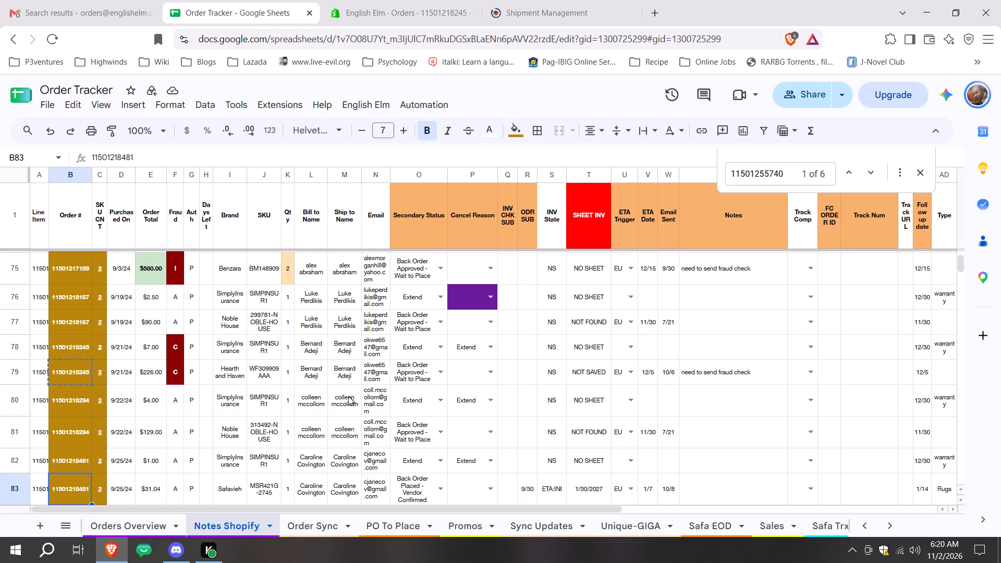
pyautogui.press('Down')
pyautogui.press('Up')
pyautogui.press('Up')
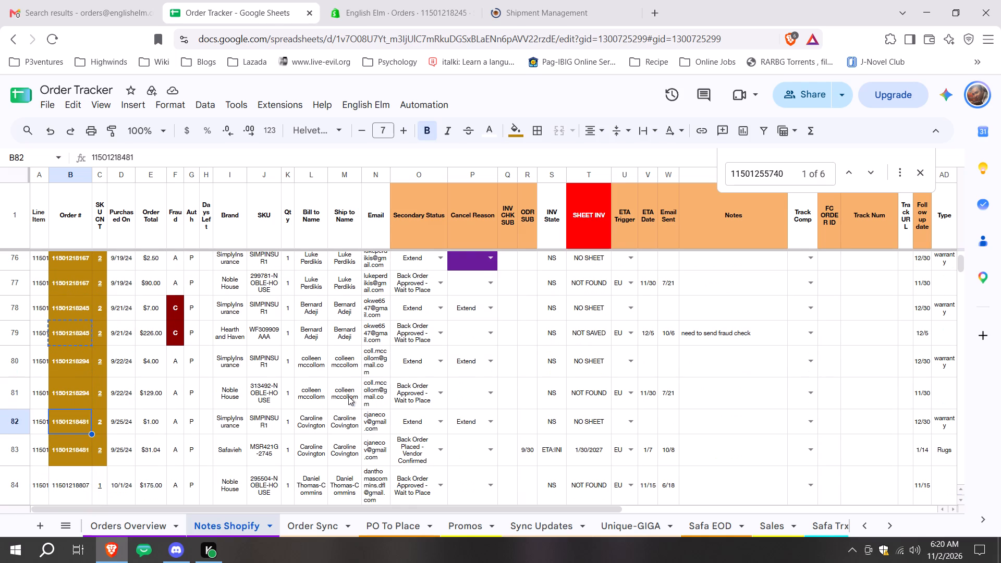
pyautogui.press('Down')
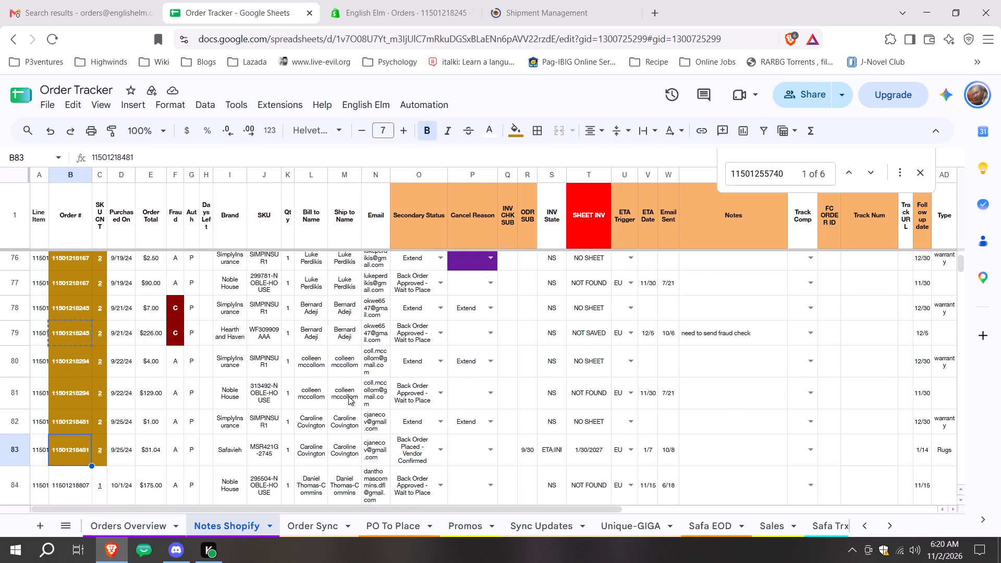
pyautogui.press('Down')
pyautogui.press('Down')
pyautogui.press('Down')
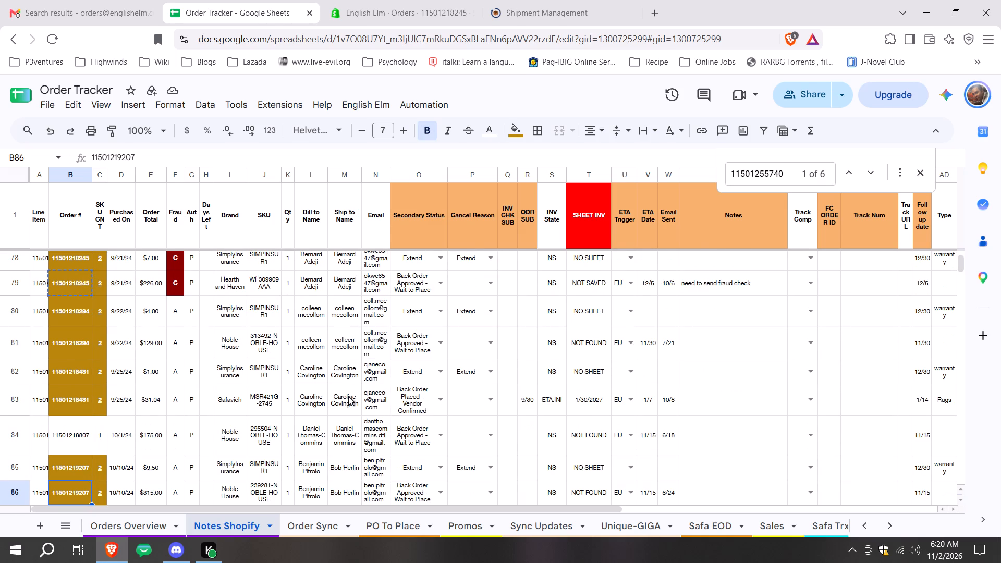
pyautogui.press('Down')
pyautogui.press('Down')
pyautogui.press('Down')
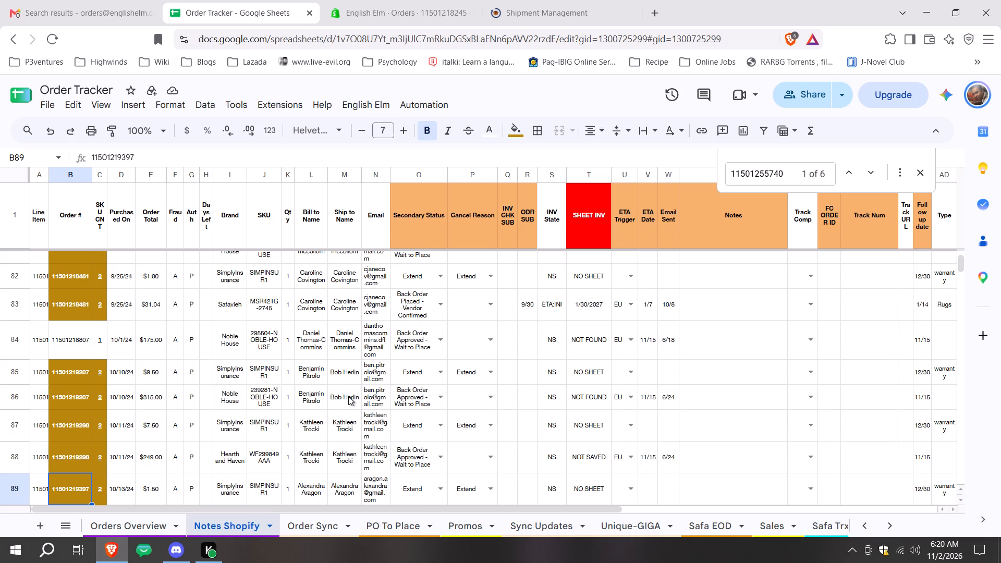
pyautogui.press('Down')
pyautogui.press('Up')
pyautogui.press('Up')
pyautogui.press('Down')
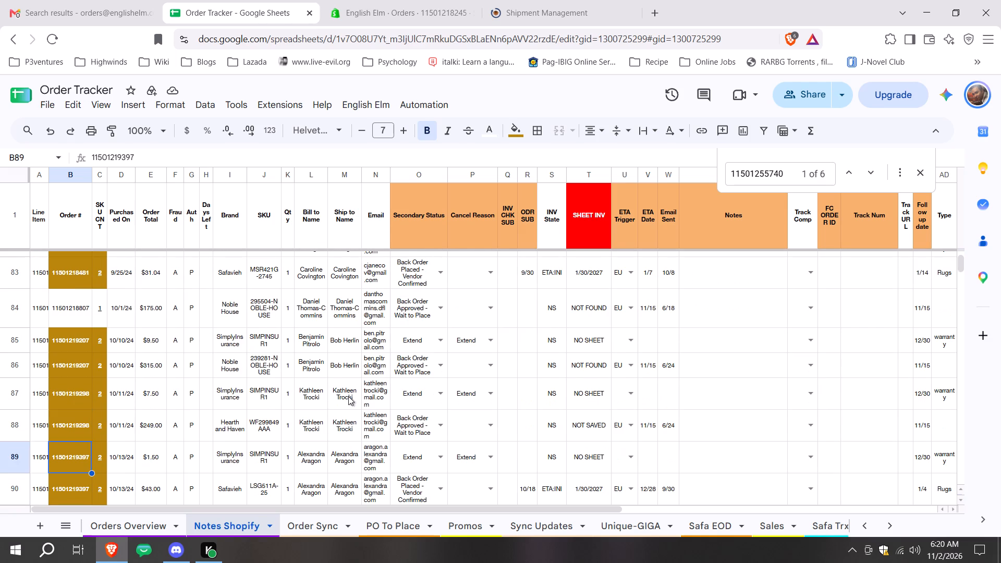
pyautogui.press('Down')
pyautogui.press('Down')
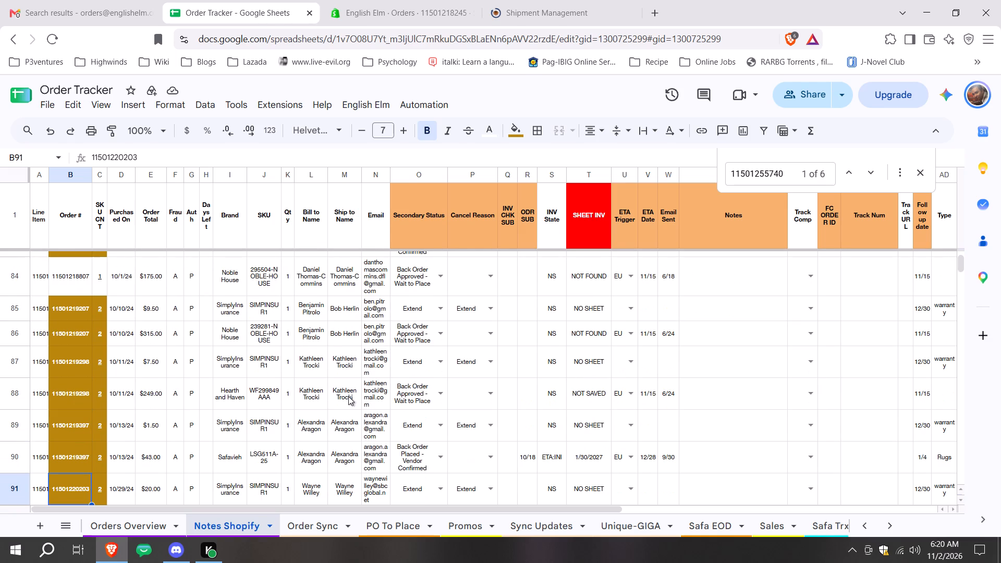
pyautogui.press('Down')
pyautogui.press('Down')
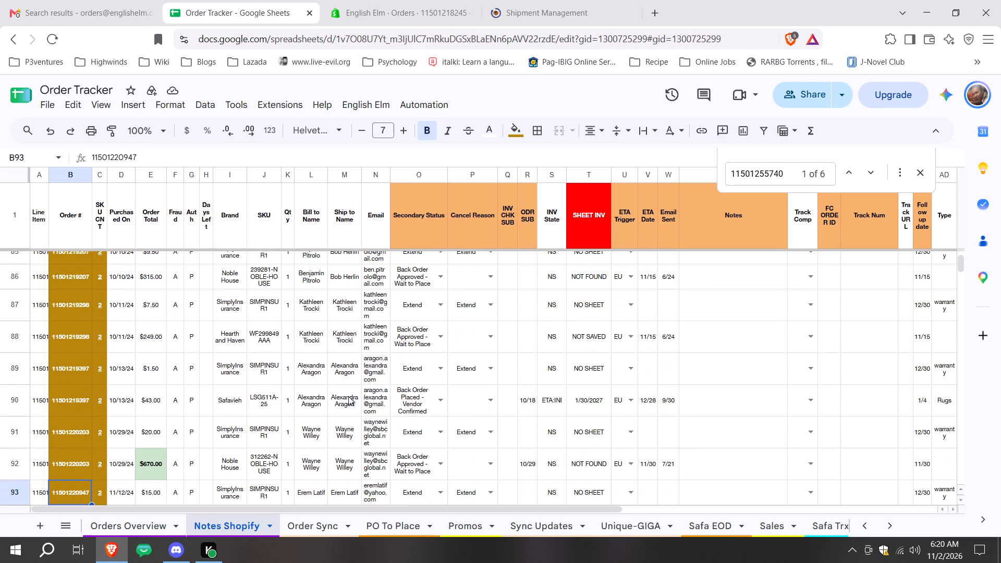
pyautogui.press('Down')
pyautogui.press('Down')
pyautogui.press('Down')
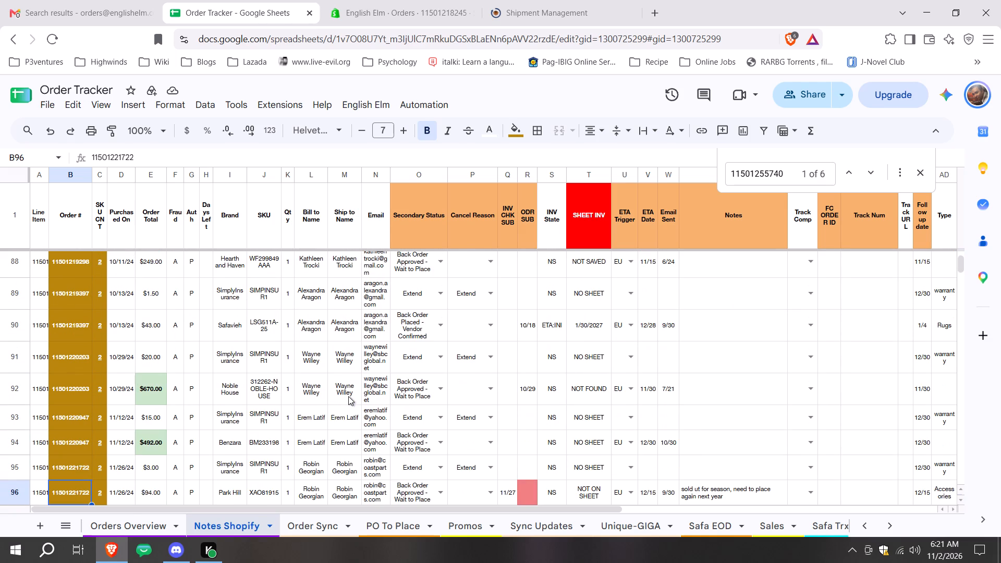
pyautogui.press('Down')
pyautogui.press('Down')
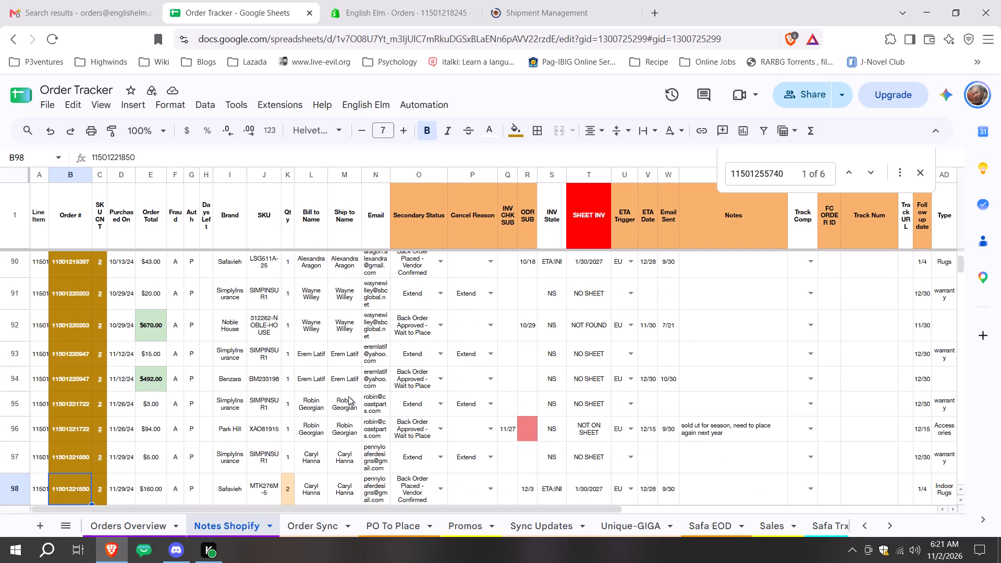
pyautogui.press('Down')
pyautogui.press('Down')
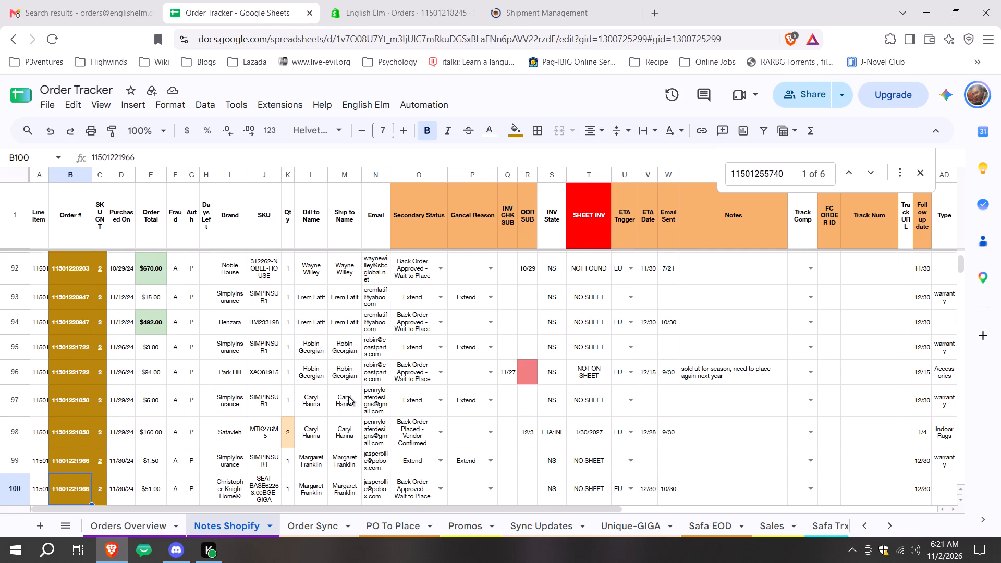
pyautogui.press('Down')
pyautogui.press('Down')
pyautogui.press('Down')
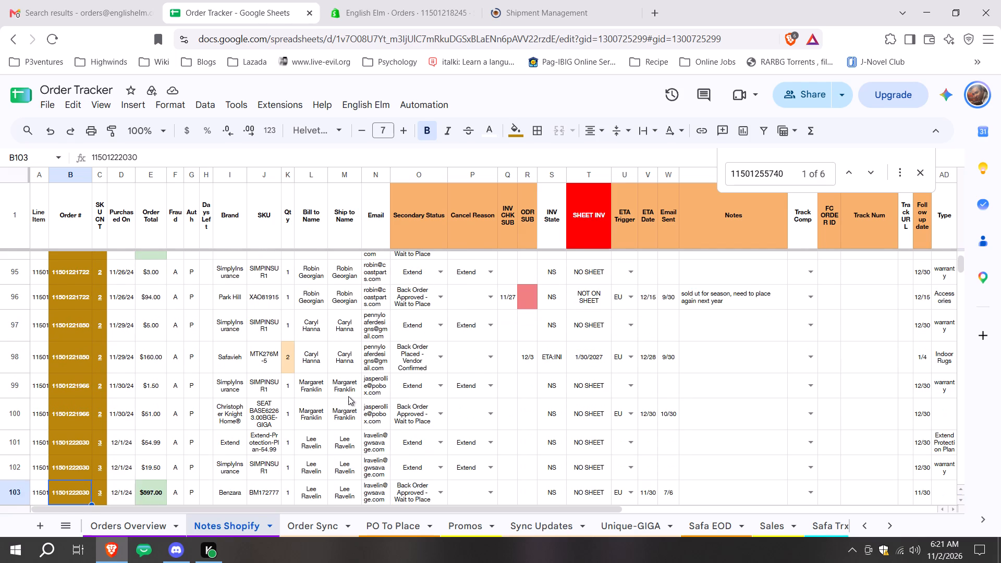
pyautogui.press('Down')
pyautogui.press('Down')
pyautogui.press('Down')
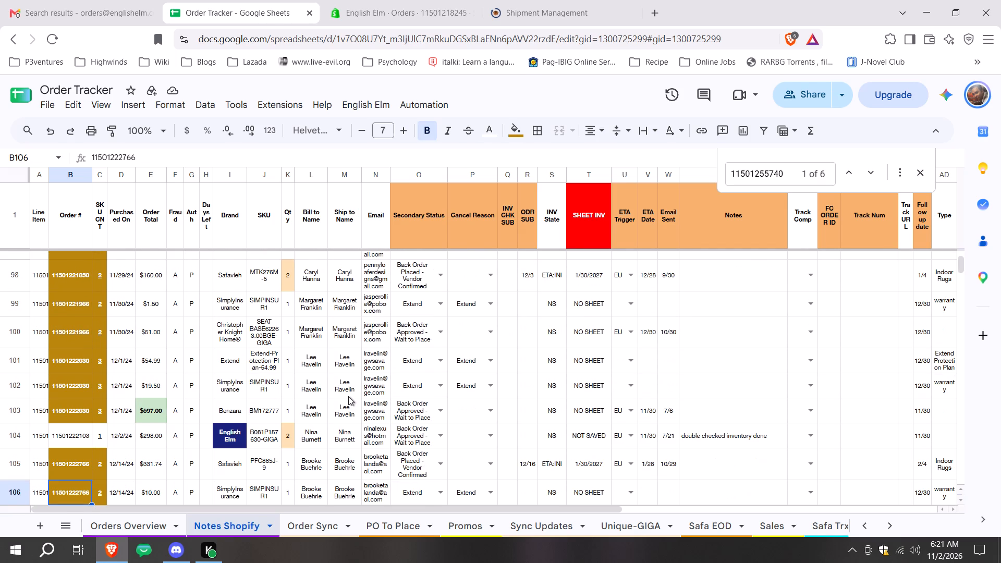
pyautogui.press('Down')
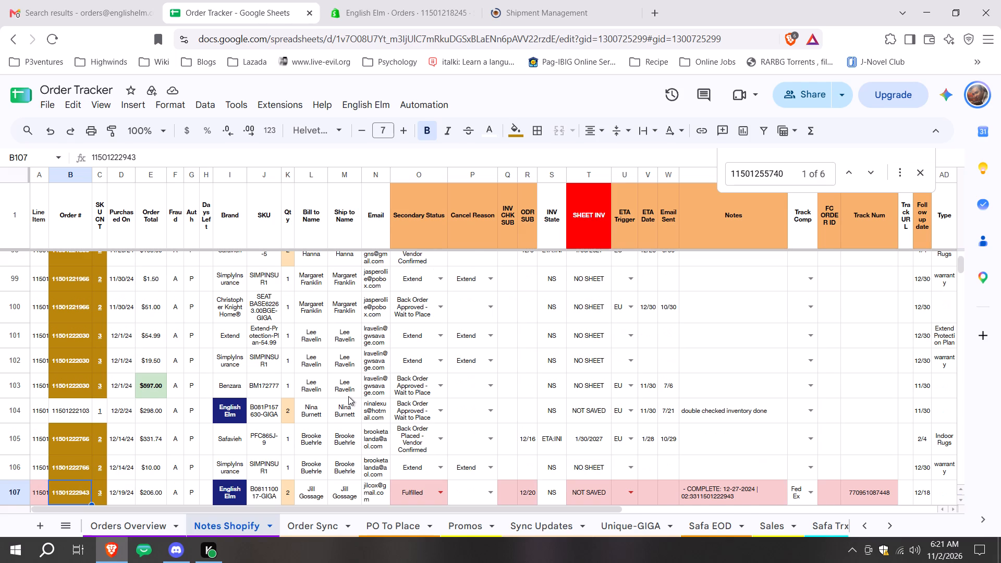
pyautogui.press('Down')
pyautogui.press('Down')
pyautogui.press('Down')
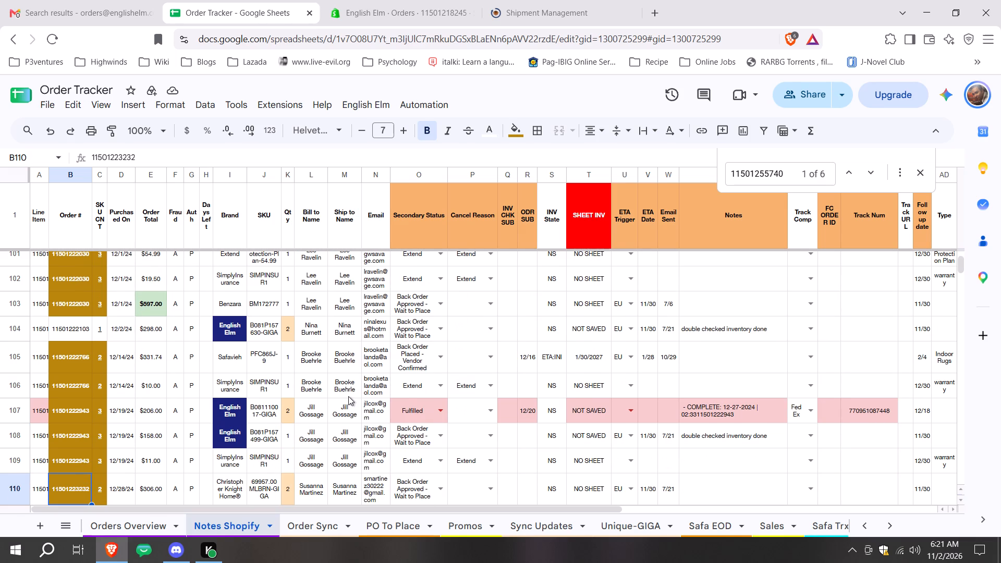
pyautogui.press('Down')
pyautogui.press('Down')
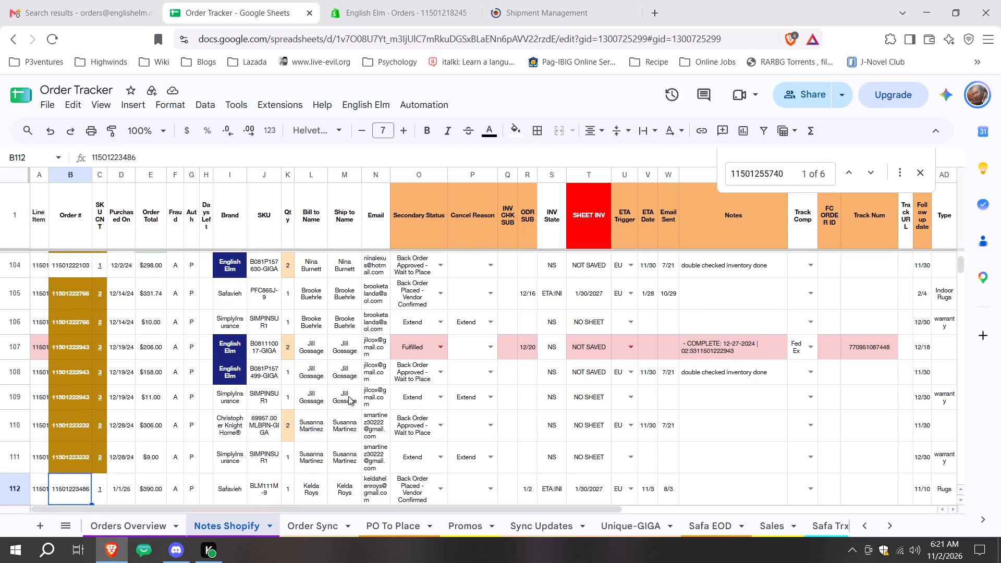
pyautogui.press('Down')
pyautogui.press('Down')
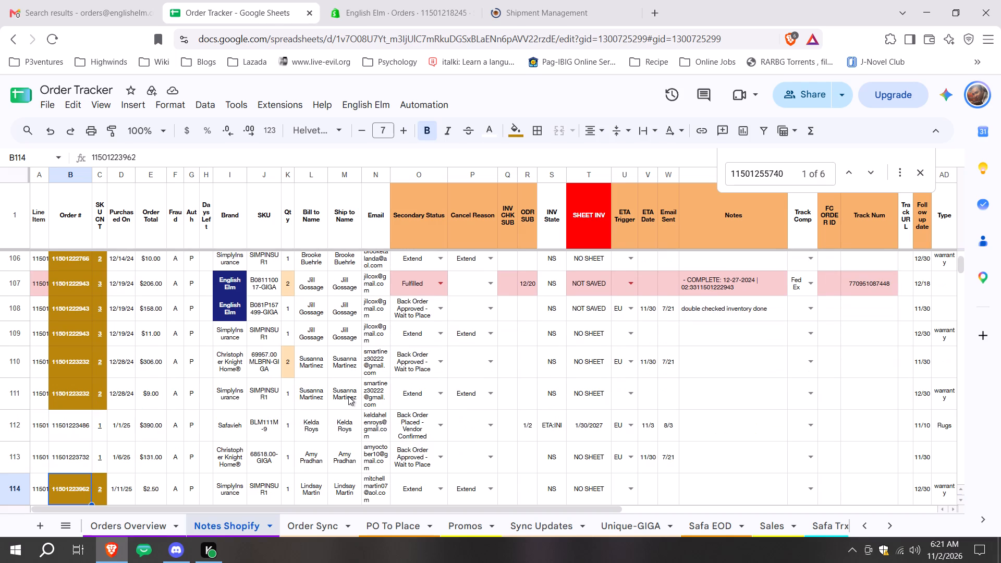
pyautogui.press('Down')
pyautogui.press('Down')
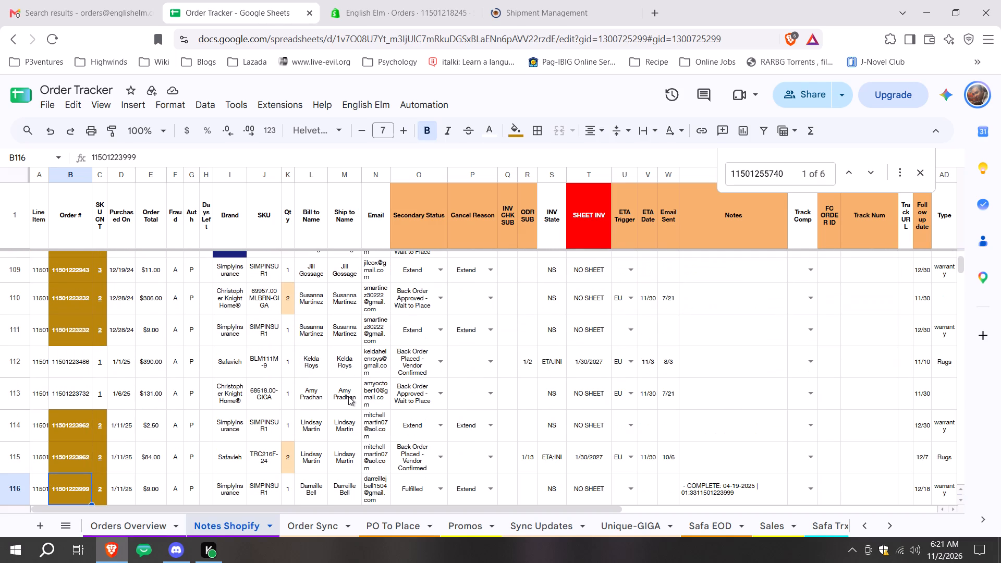
pyautogui.press('Down')
pyautogui.press('Down')
pyautogui.press('Down')
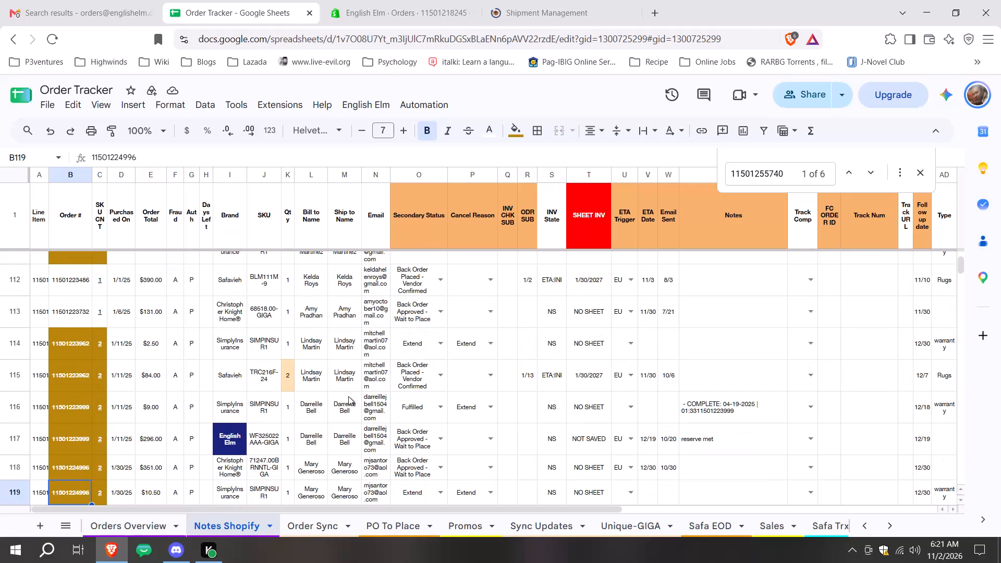
pyautogui.press('Down')
pyautogui.press('Down')
pyautogui.press('Down')
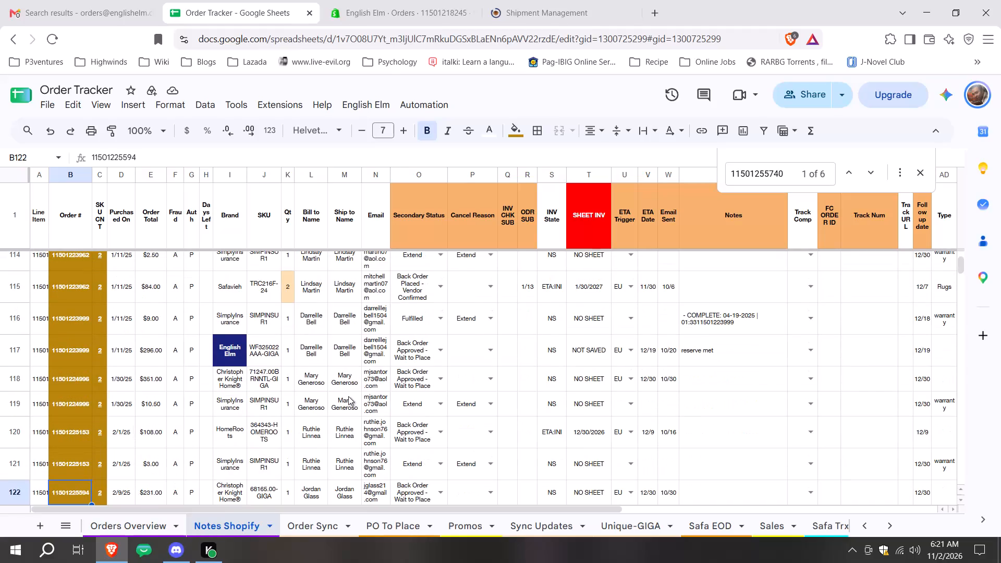
pyautogui.press('Down')
pyautogui.press('Down')
pyautogui.press('Down')
pyautogui.press('Down')
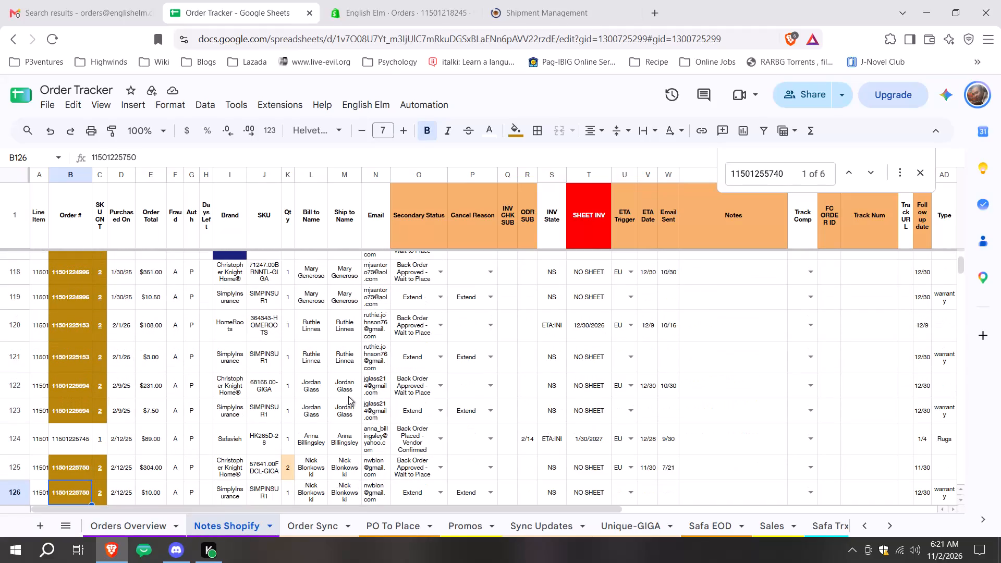
pyautogui.press('Down')
pyautogui.press('Down')
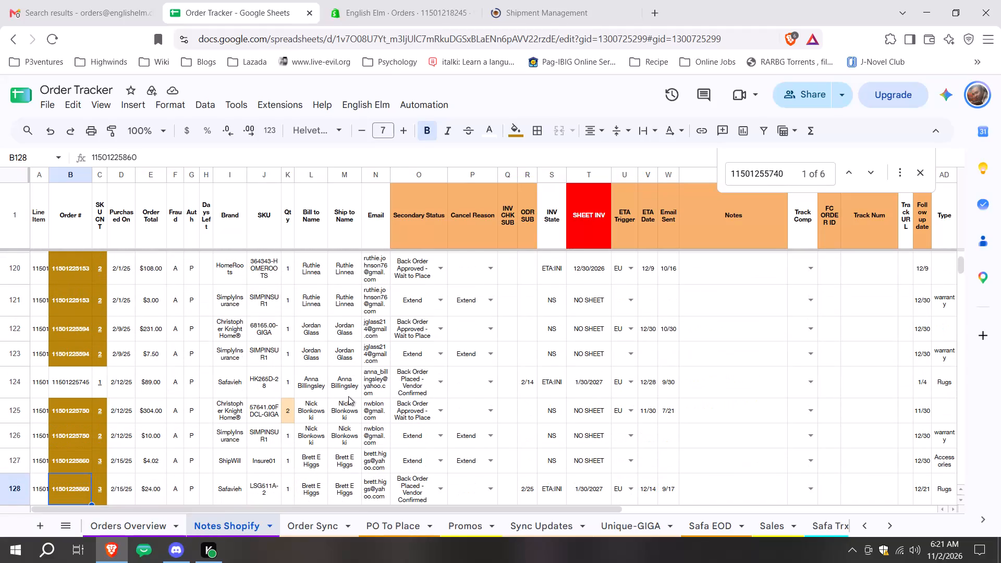
pyautogui.press('Down')
pyautogui.press('Down')
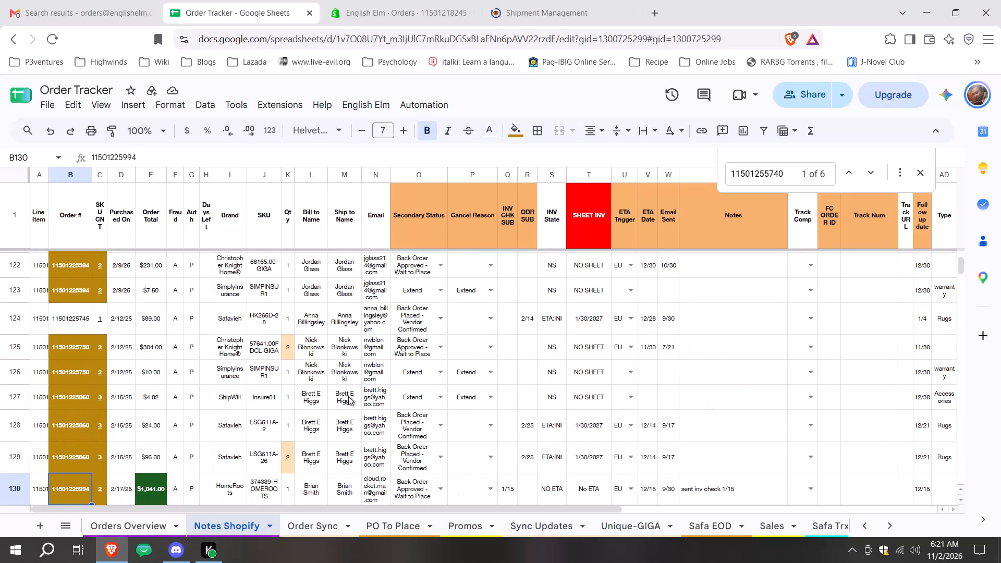
pyautogui.press('Down')
pyautogui.press('Down')
pyautogui.press('Down')
pyautogui.press('Down')
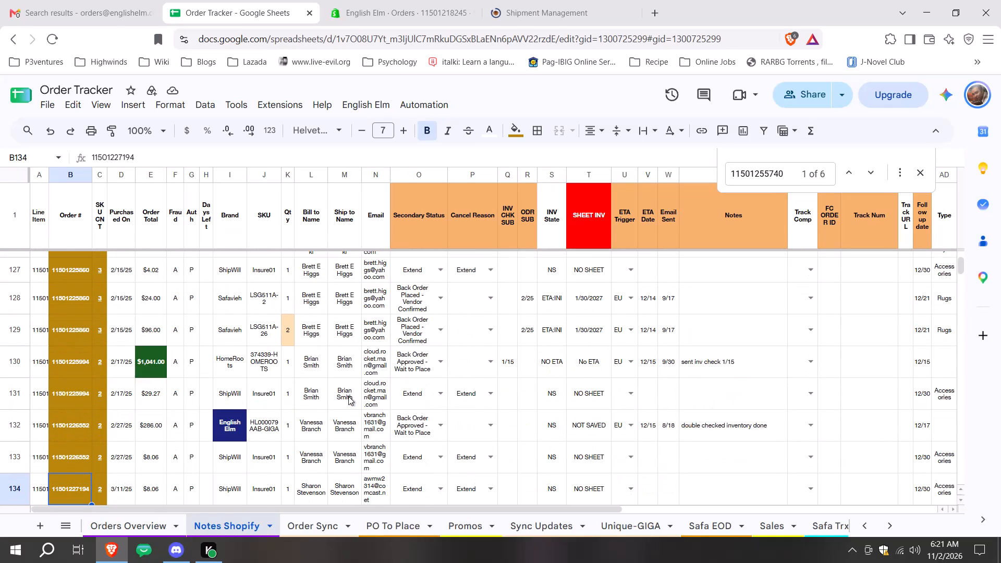
pyautogui.press('Down')
pyautogui.press('Down')
pyautogui.press('Down')
pyautogui.press('Down')
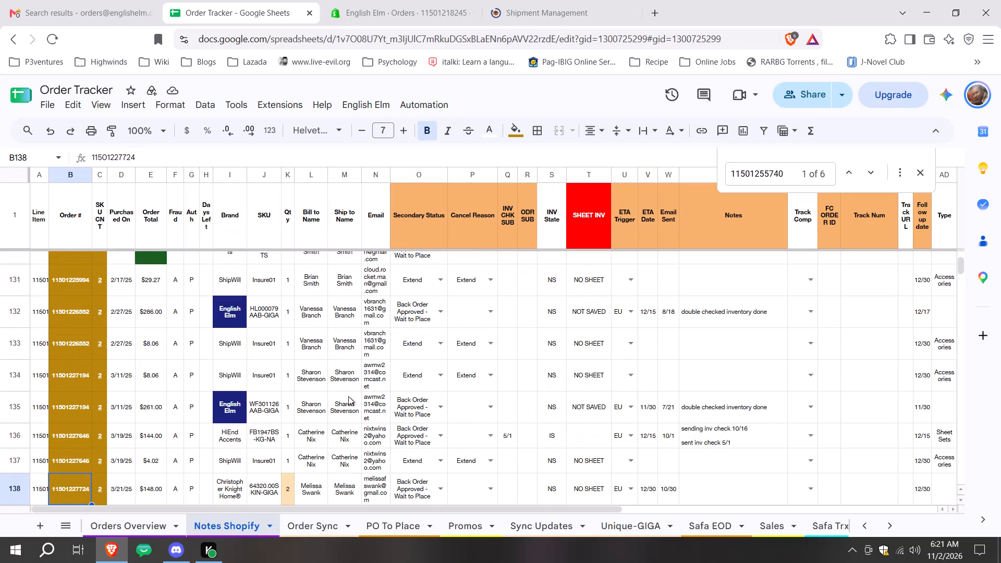
pyautogui.press('Down')
pyautogui.press('Down')
pyautogui.press('Down')
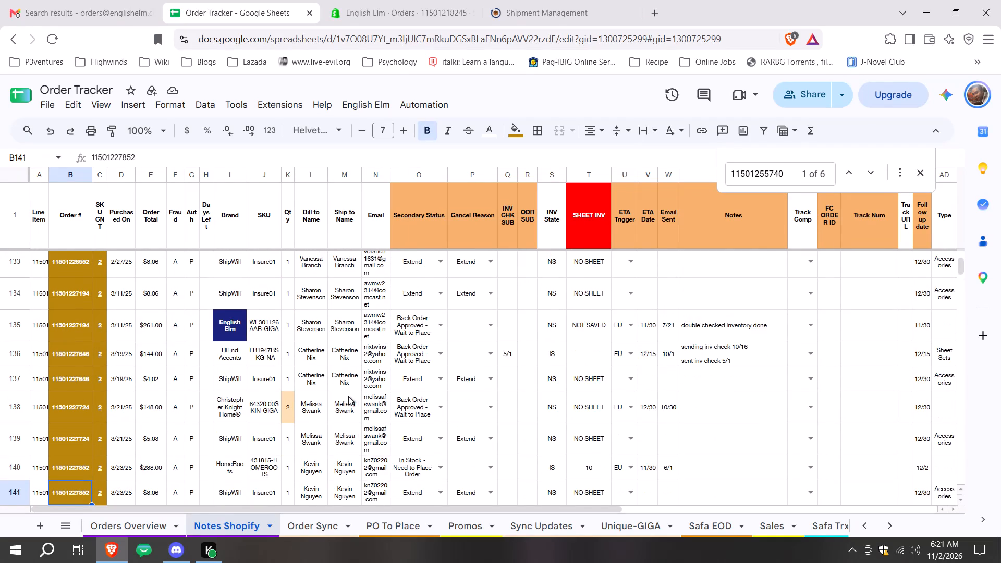
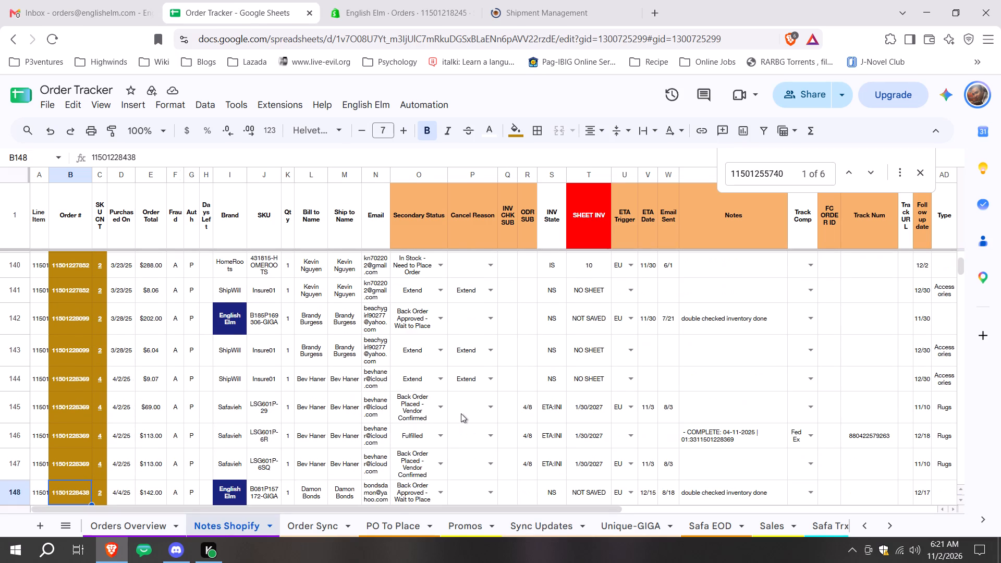
pyautogui.press('Down')
pyautogui.press('Down')
pyautogui.press('Down')
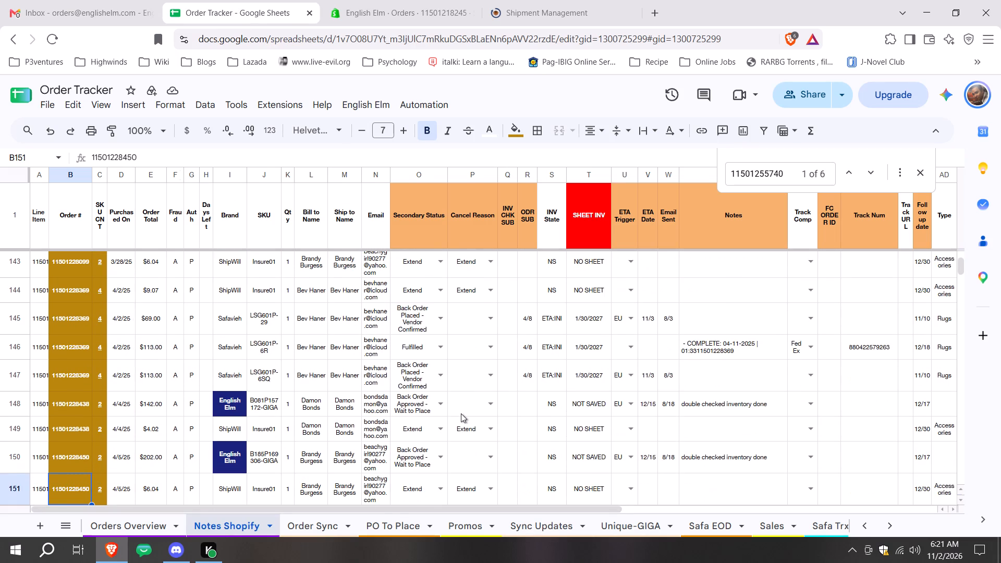
pyautogui.press('Down')
pyautogui.press('Down')
pyautogui.press('Down')
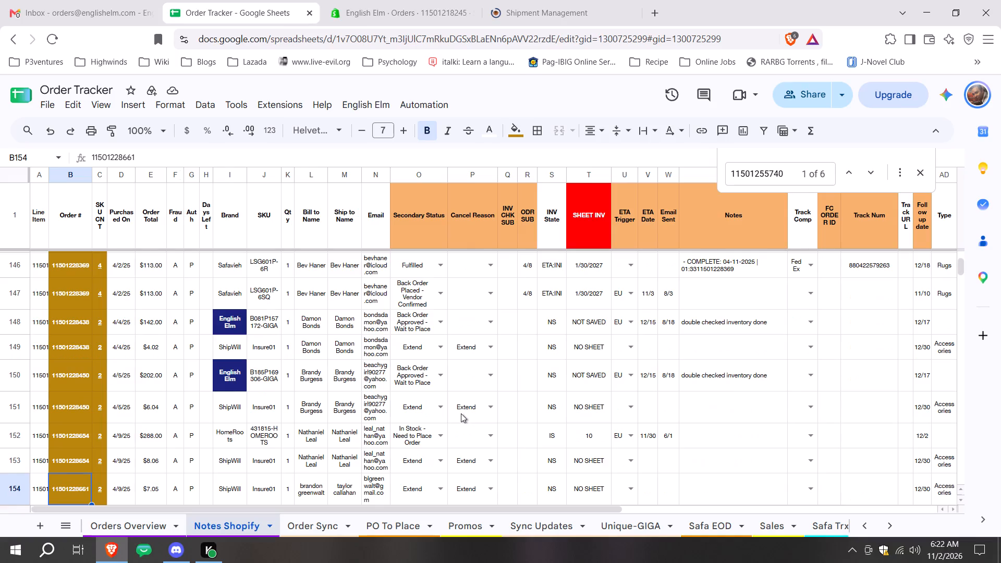
pyautogui.press('Down')
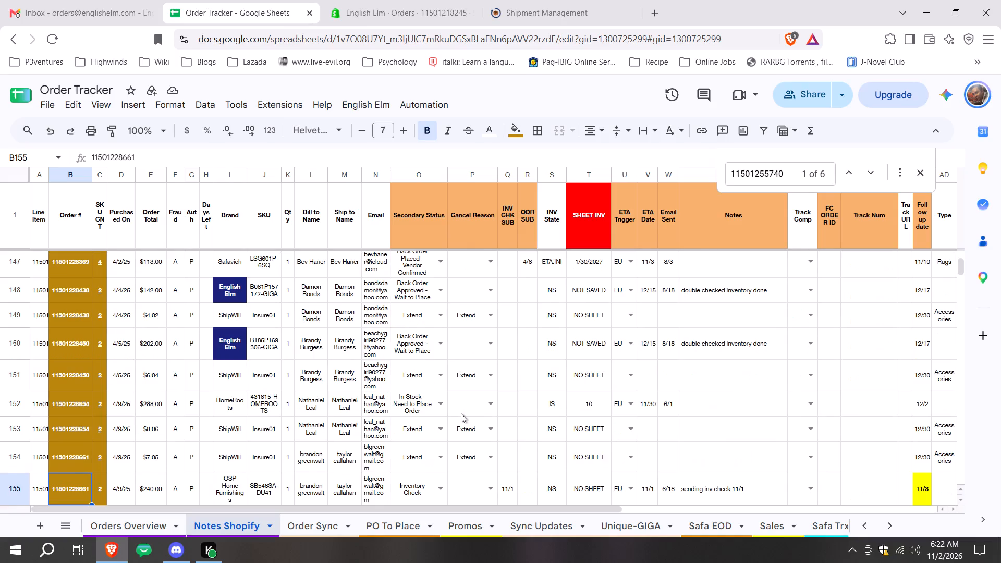
pyautogui.press('Down')
pyautogui.press('Down')
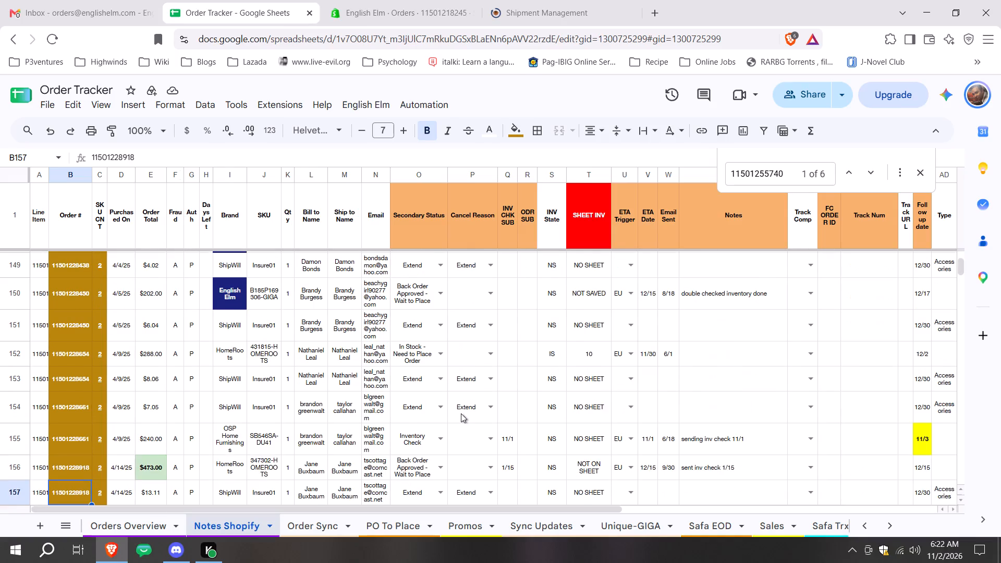
pyautogui.press('Down')
pyautogui.press('Down')
pyautogui.press('Down')
pyautogui.press('Down')
pyautogui.press('Down')
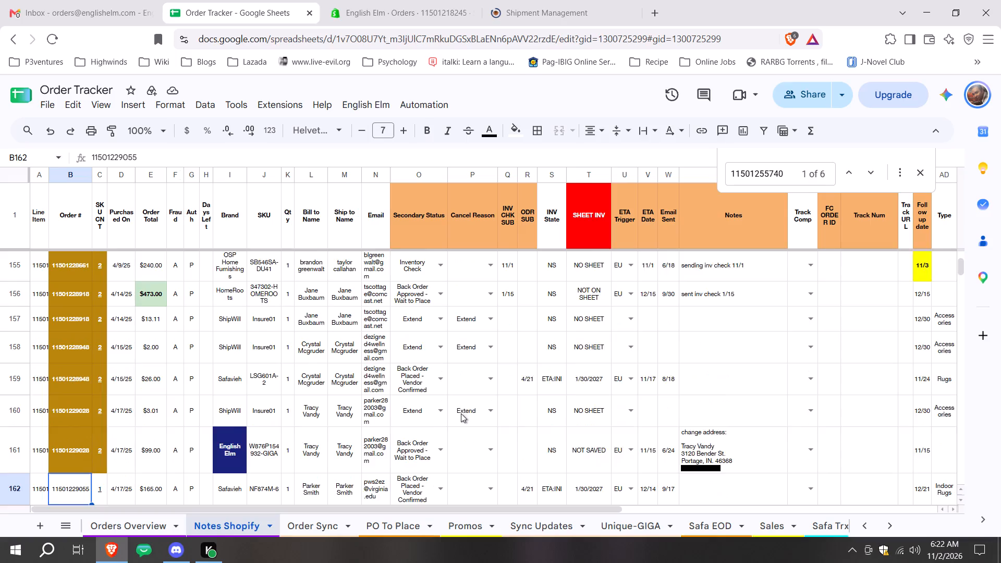
pyautogui.press('Down')
pyautogui.press('Down')
pyautogui.press('Down')
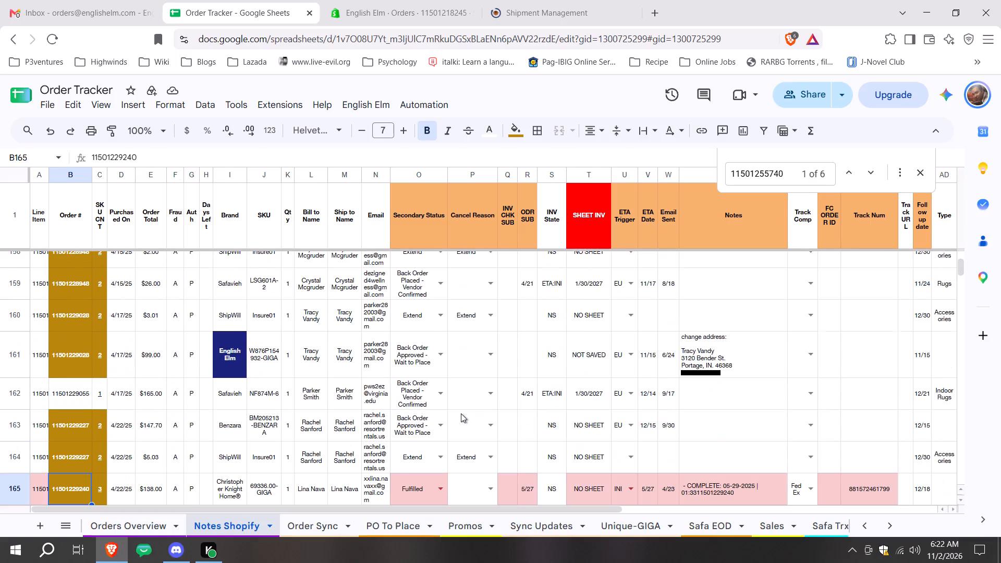
pyautogui.press('Down')
pyautogui.press('Down')
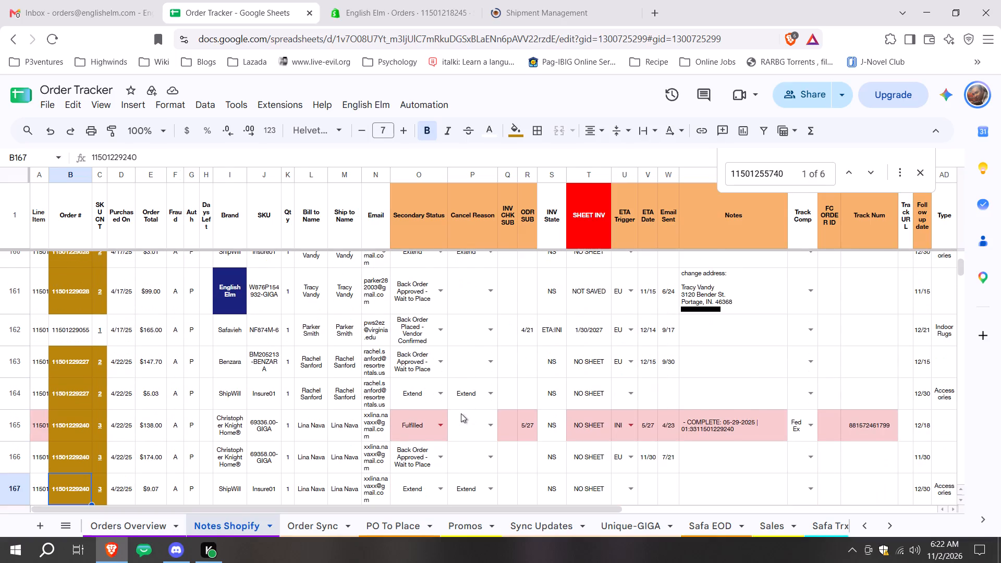
pyautogui.press('Down')
pyautogui.press('Down')
pyautogui.press('Down')
pyautogui.press('Down')
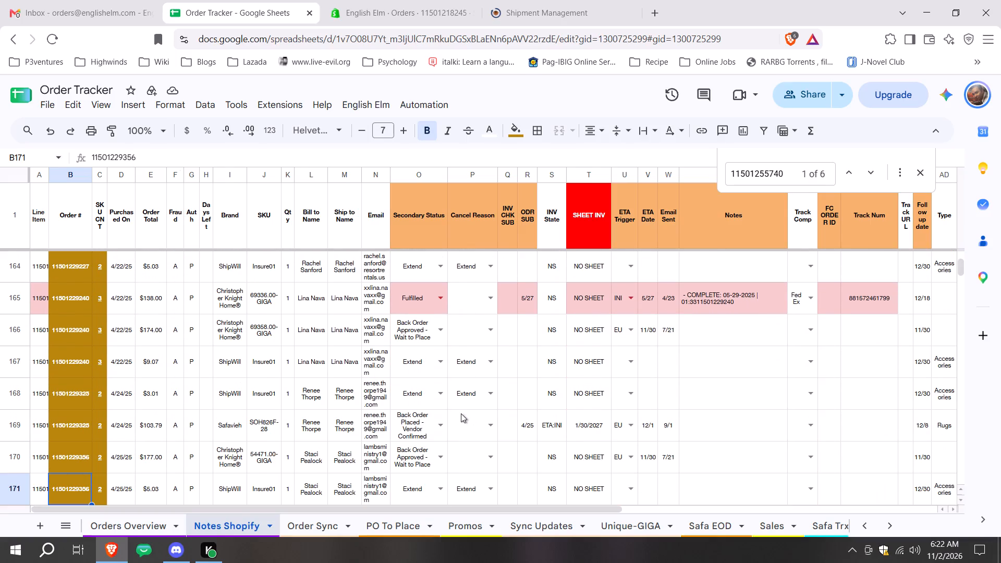
pyautogui.press('Down')
pyautogui.press('Down')
pyautogui.press('Down')
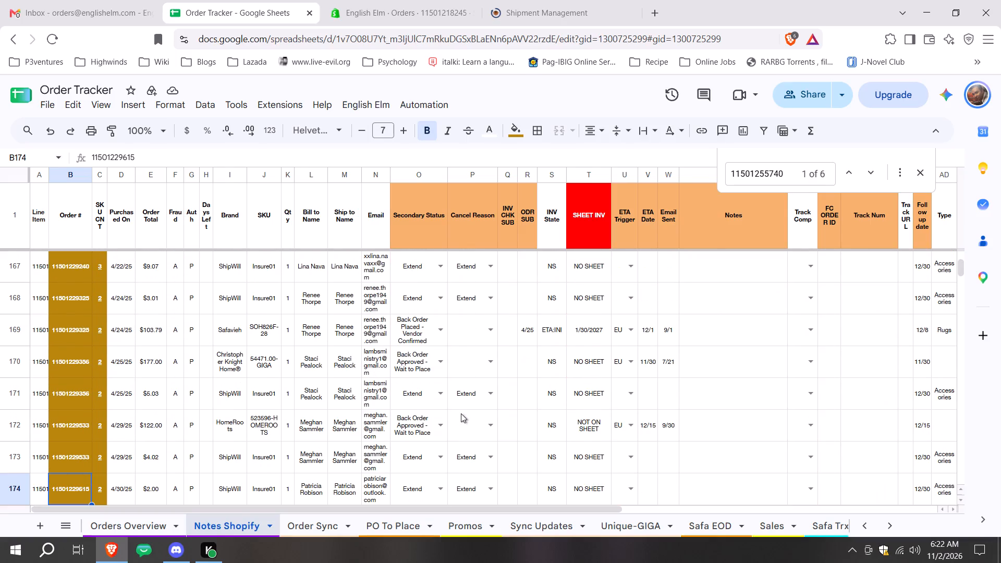
pyautogui.press('Down')
pyautogui.press('Down')
pyautogui.press('Down')
pyautogui.press('Down')
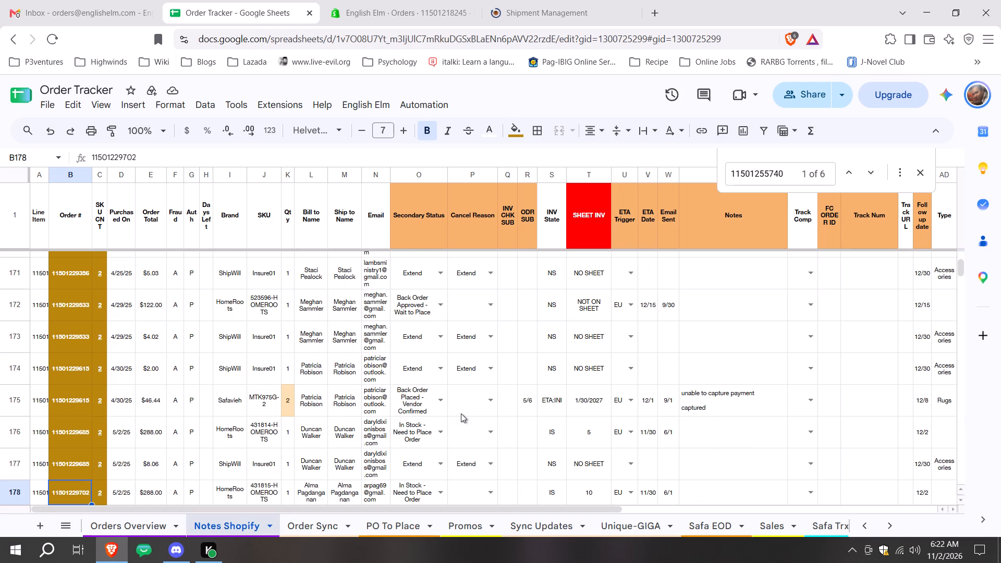
# Open the full list of saved filter views for the Notes Shopify sheet and browse to the ZZZ views.
pyautogui.click(787, 128)
pyautogui.click(908, 415)
pyautogui.scroll(-4, 470, 235)
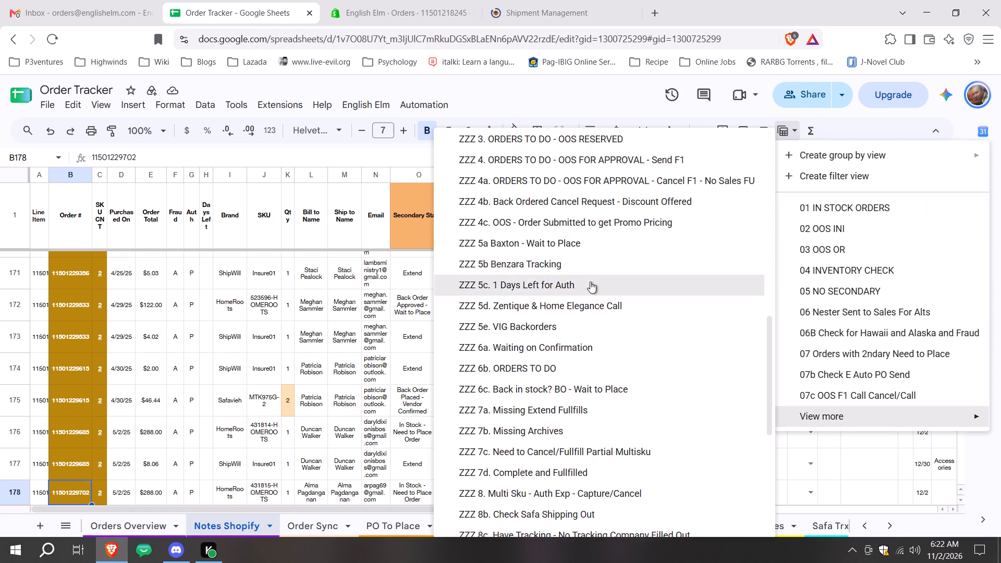
# Switch the Notes Shopify sheet to the filter view ZZZ 6b. ORDERS TO DO.
pyautogui.scroll(-5, 581, 285)
pyautogui.click(564, 395)
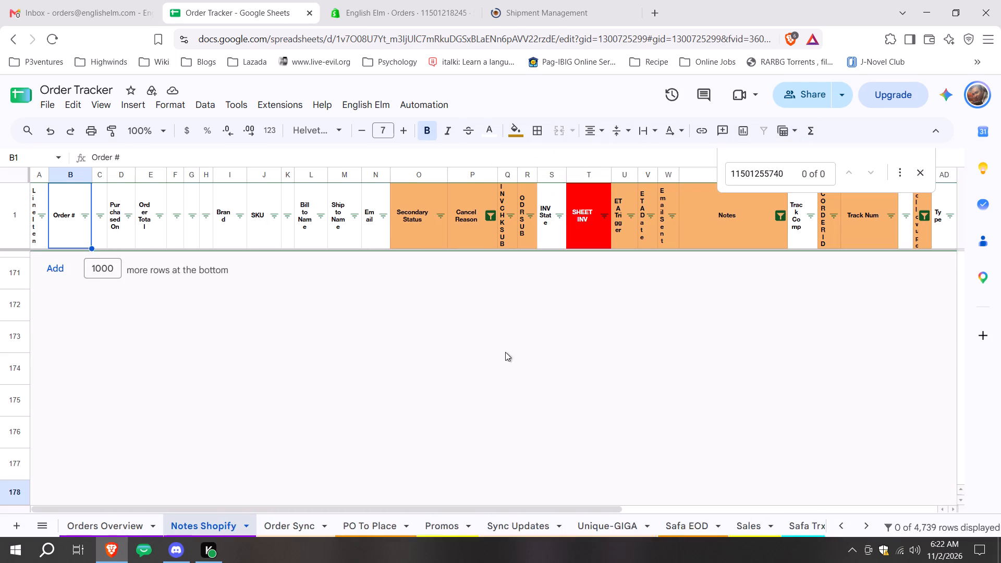
pyautogui.click(776, 137)
pyautogui.click(885, 447)
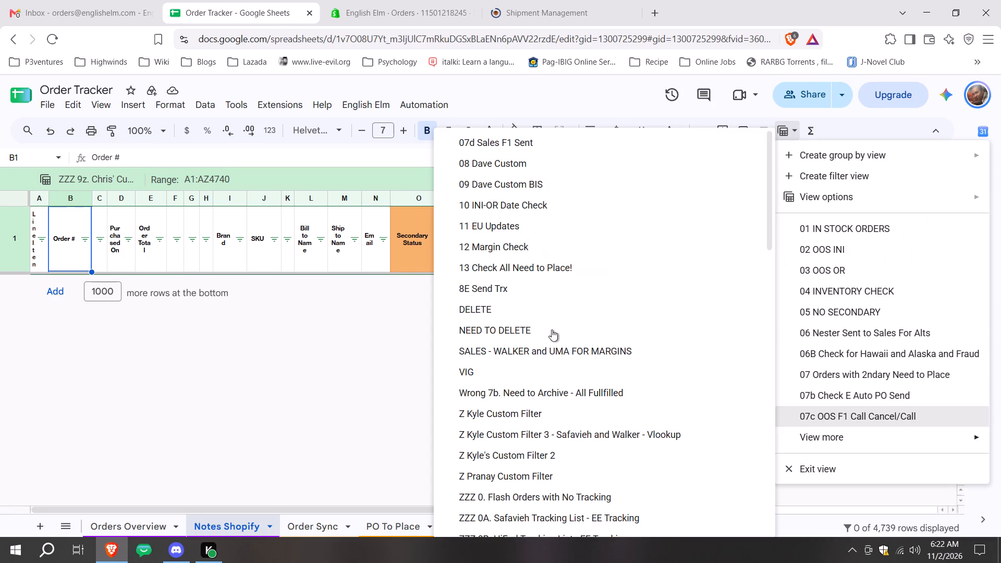
pyautogui.scroll(-4, 552, 329)
pyautogui.scroll(-2, 587, 417)
pyautogui.scroll(2, 561, 274)
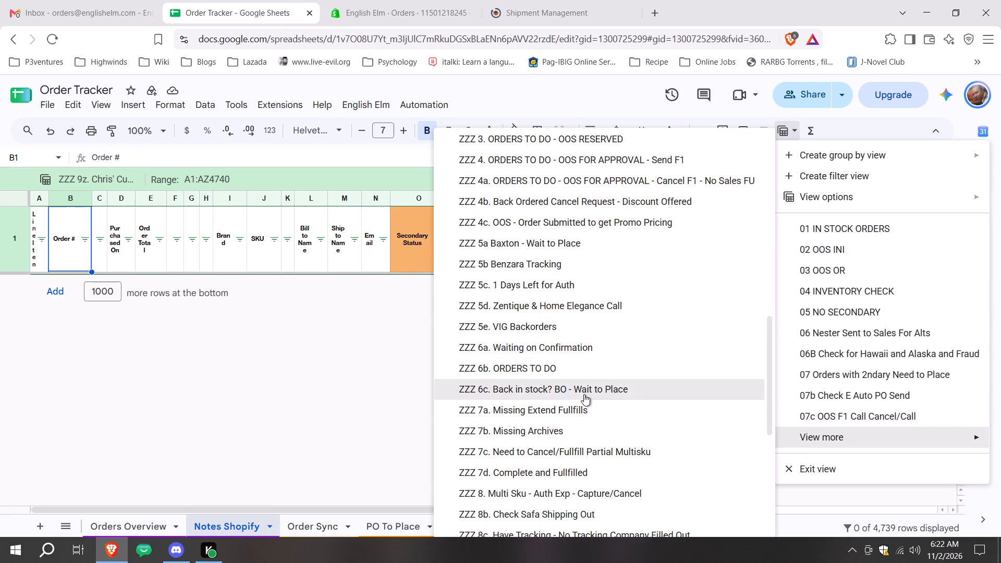
pyautogui.click(576, 373)
pyautogui.scroll(3, 521, 380)
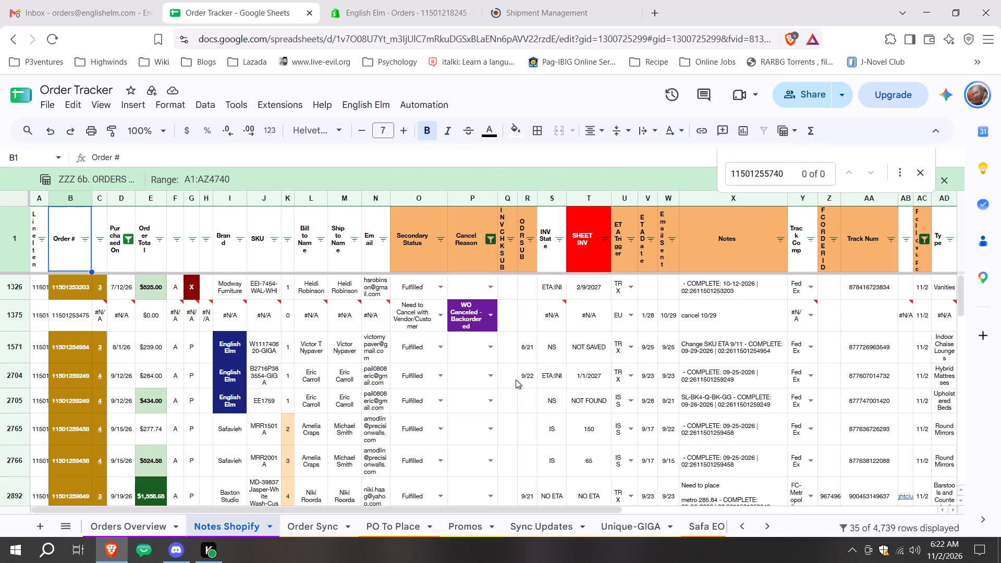
pyautogui.click(56, 280)
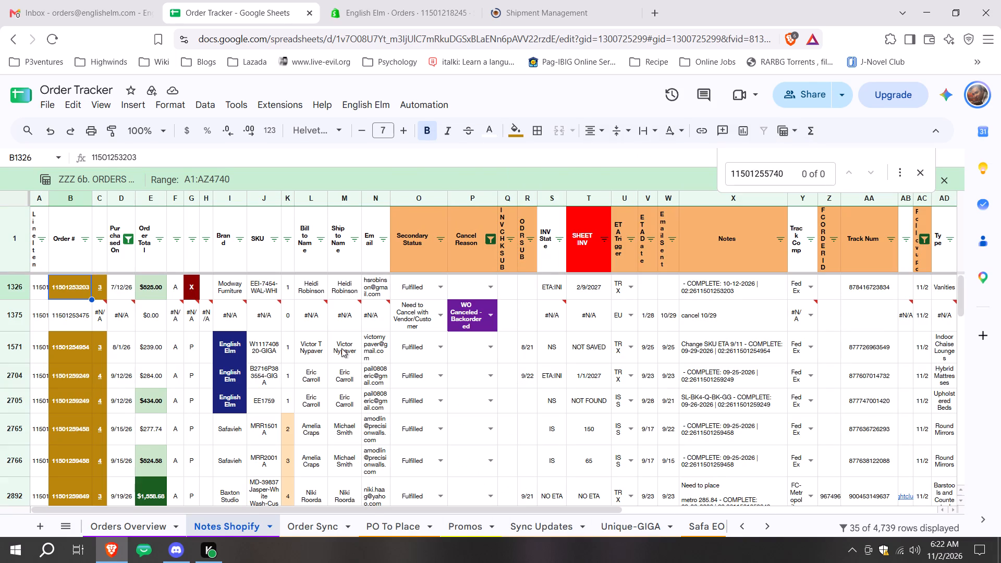
pyautogui.hotkey('ctrl', 'c')
pyautogui.click(382, 0)
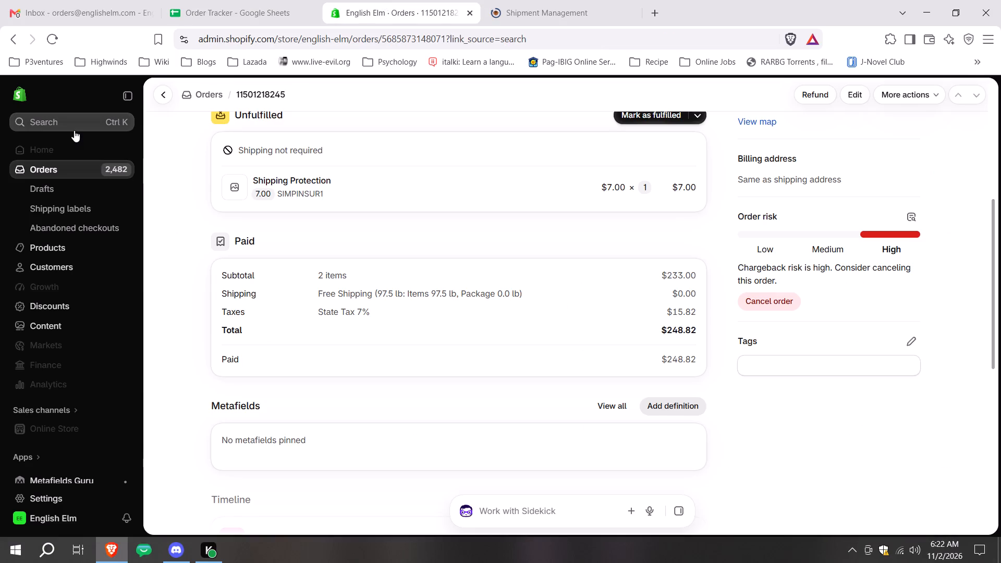
pyautogui.click(74, 130)
pyautogui.hotkey('ctrl', 'v')
pyautogui.click(480, 235)
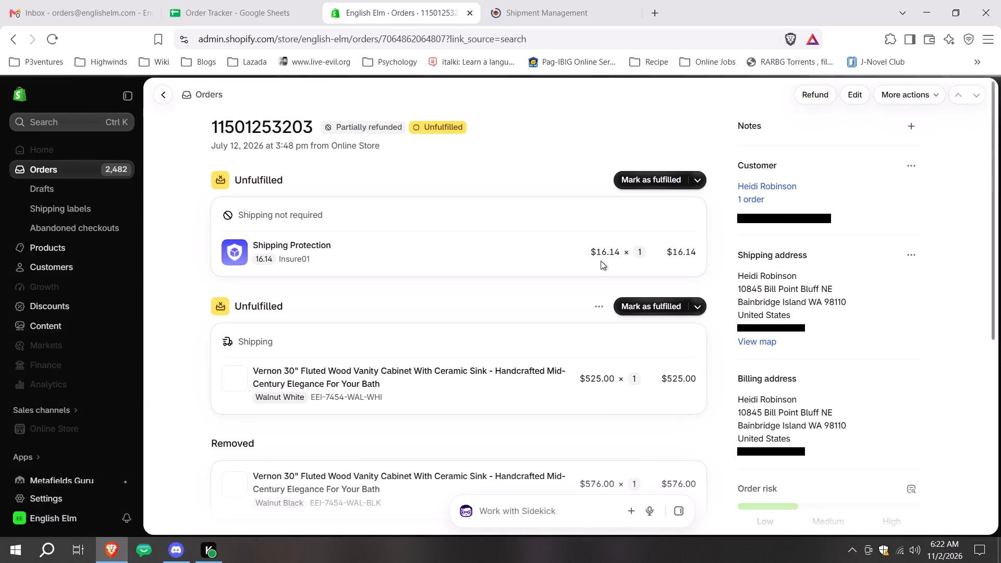
pyautogui.scroll(-2, 537, 267)
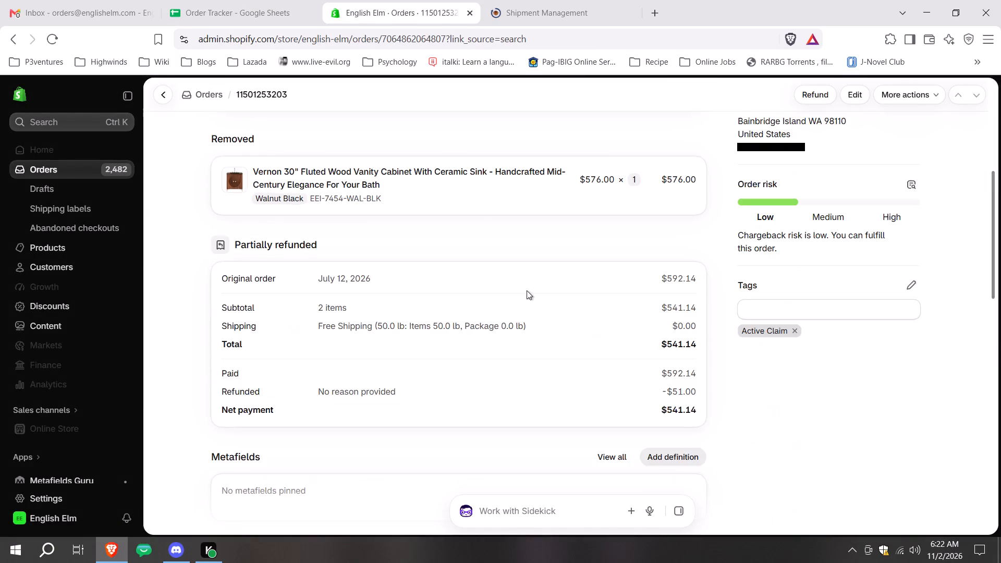
pyautogui.scroll(2, 527, 290)
pyautogui.click(230, 0)
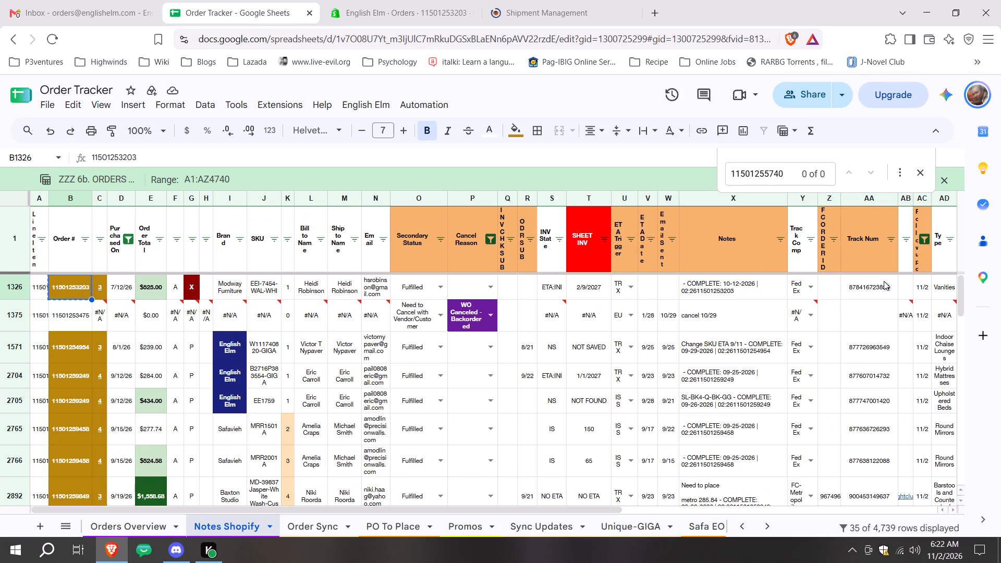
pyautogui.click(850, 294)
pyautogui.hotkey('ctrl', 'c')
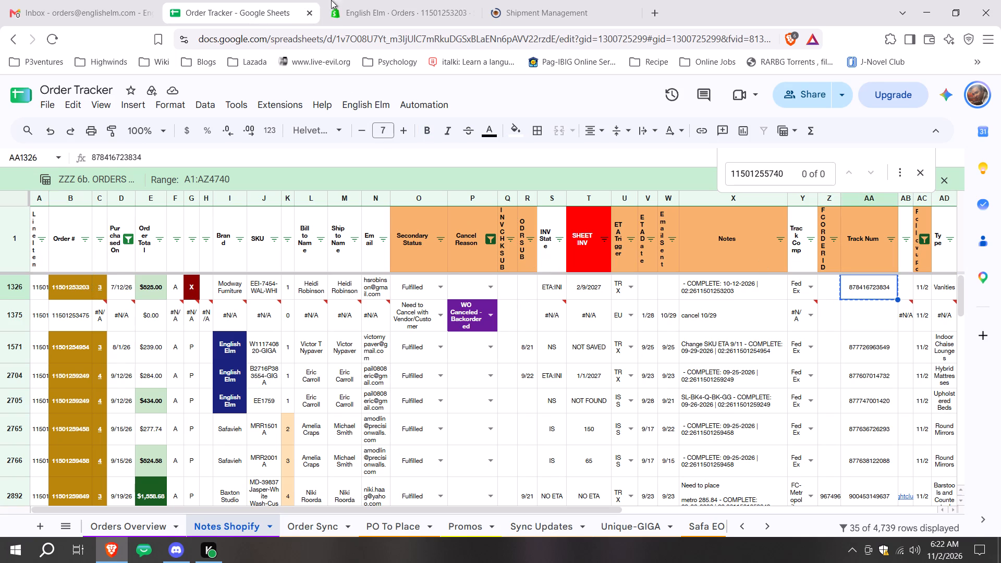
pyautogui.click(437, 0)
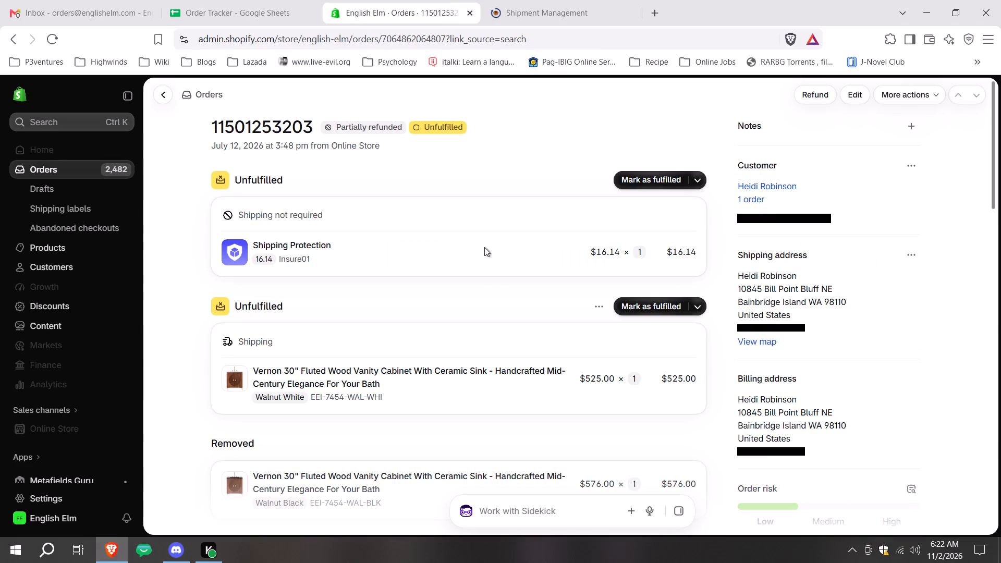
pyautogui.click(280, 0)
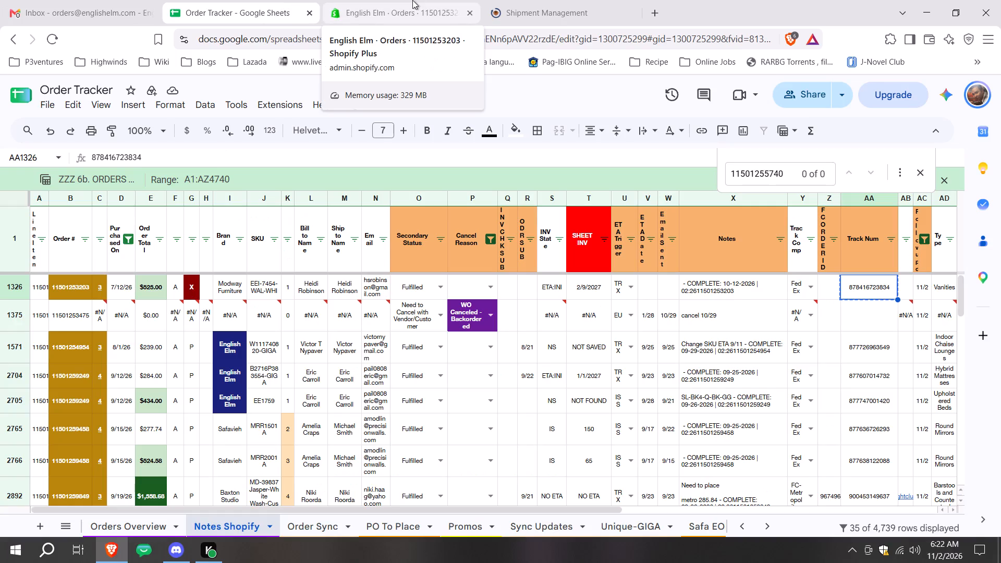
pyautogui.click(665, 315)
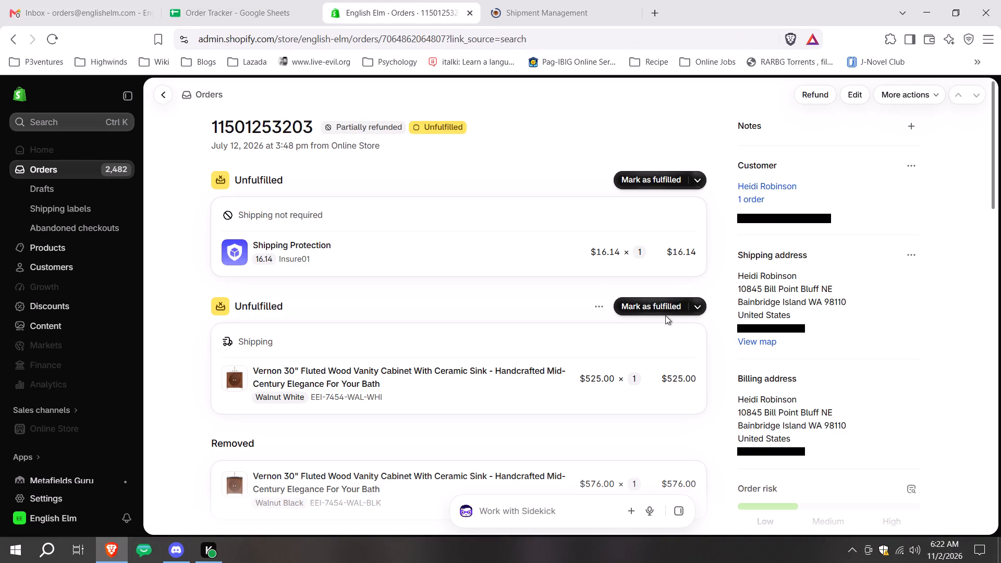
pyautogui.click(667, 310)
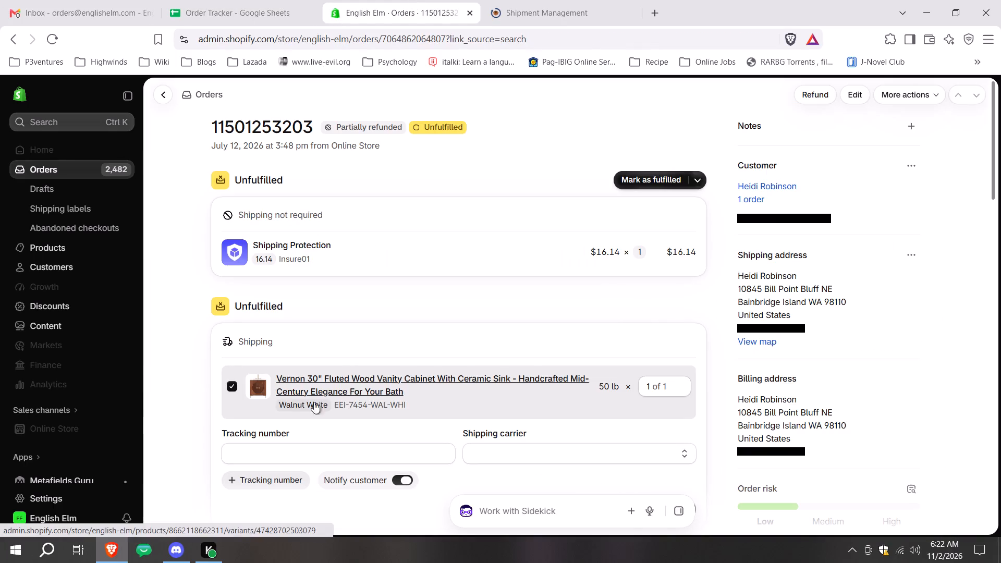
pyautogui.click(333, 443)
pyautogui.hotkey('ctrl', 'v')
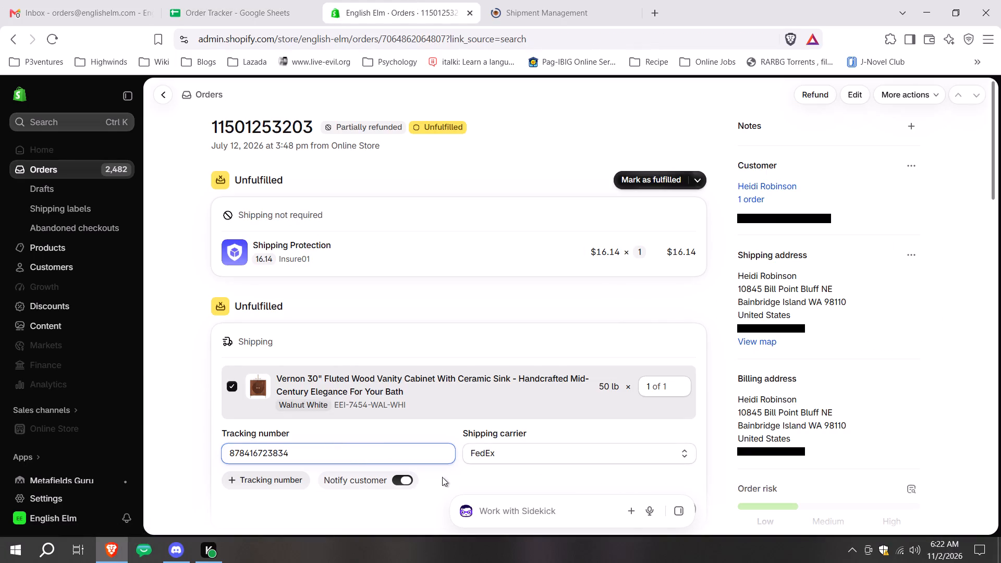
pyautogui.click(312, 0)
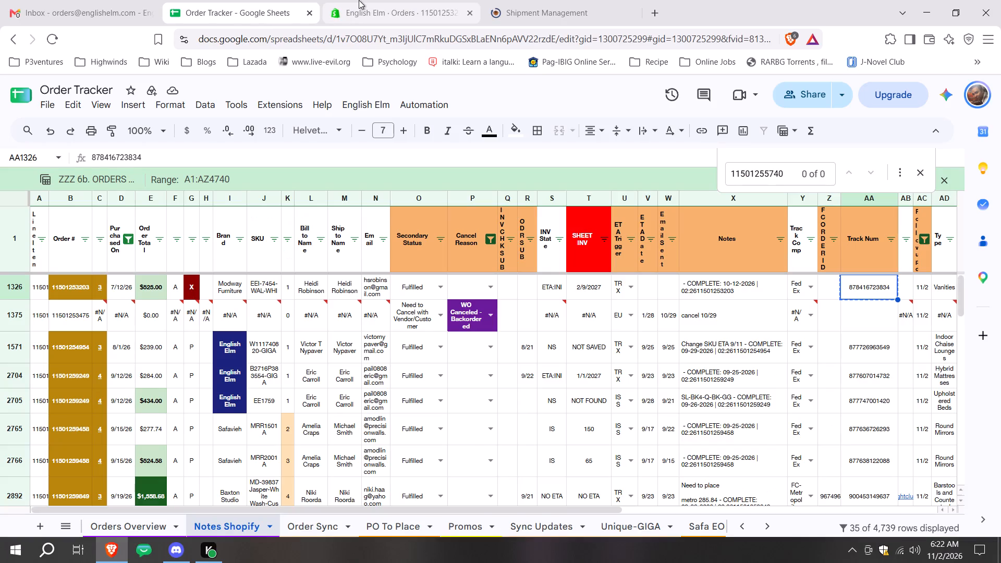
pyautogui.click(359, 0)
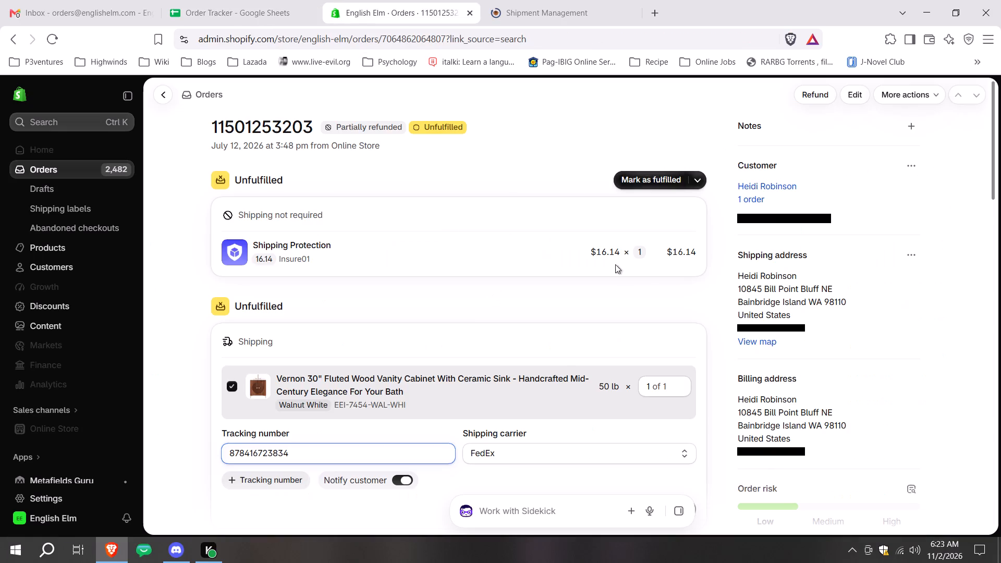
pyautogui.scroll(-1, 616, 263)
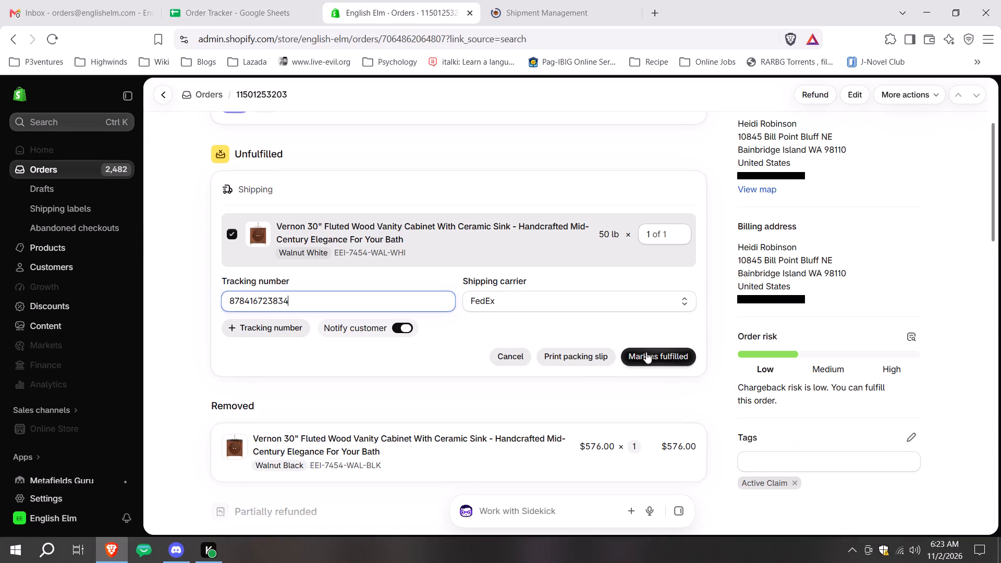
pyautogui.click(651, 344)
pyautogui.click(667, 356)
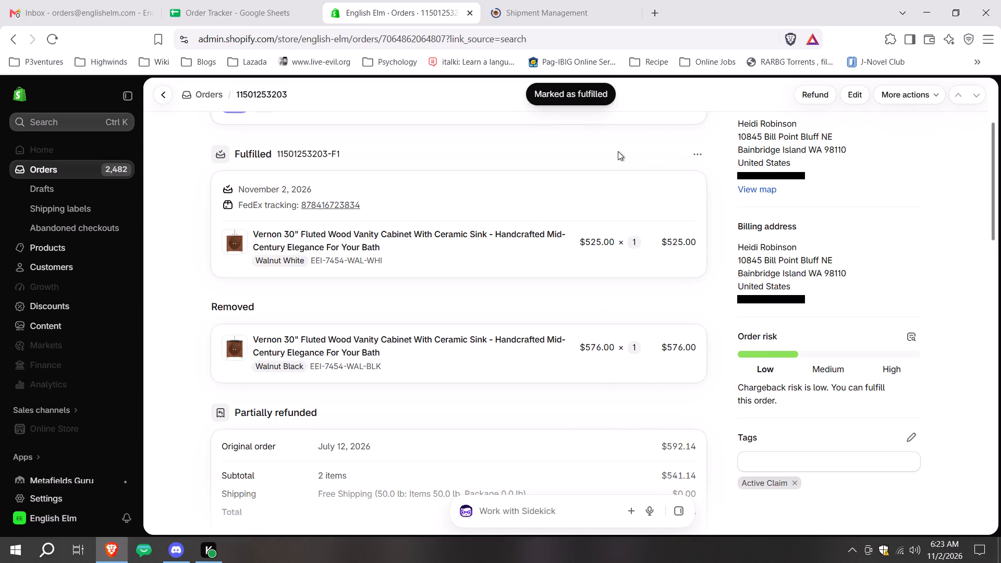
pyautogui.scroll(3, 712, 181)
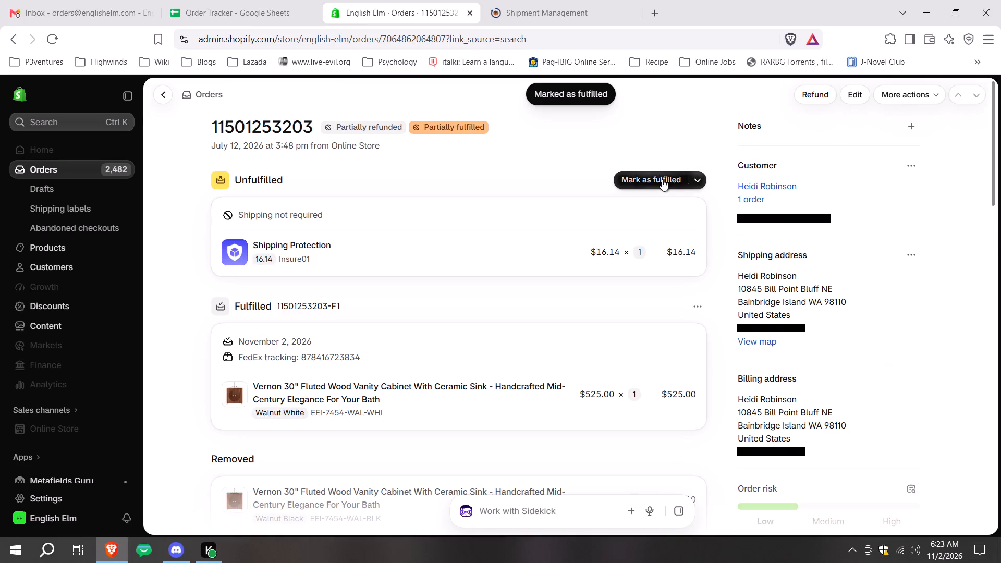
pyautogui.click(662, 179)
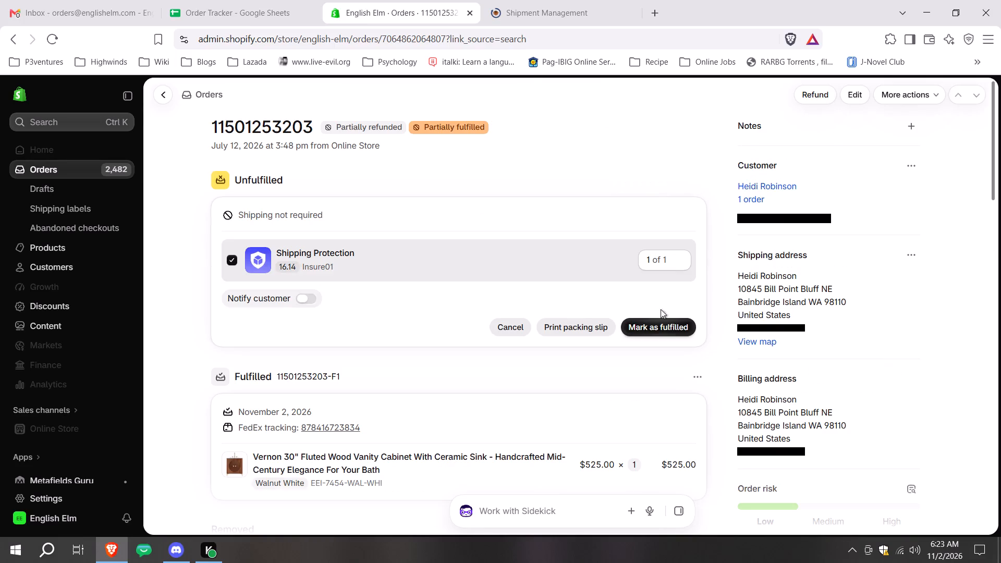
pyautogui.click(664, 333)
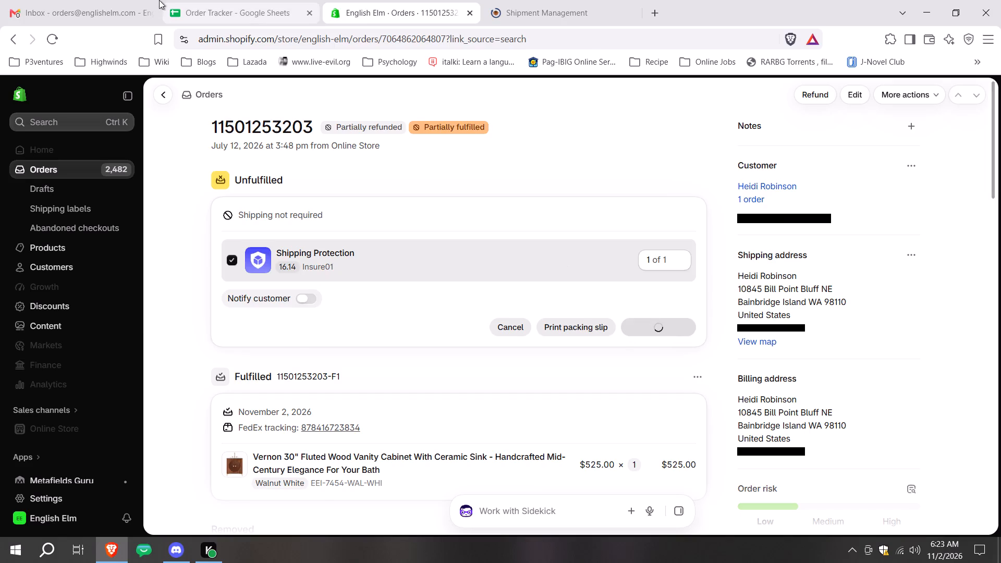
pyautogui.click(253, 0)
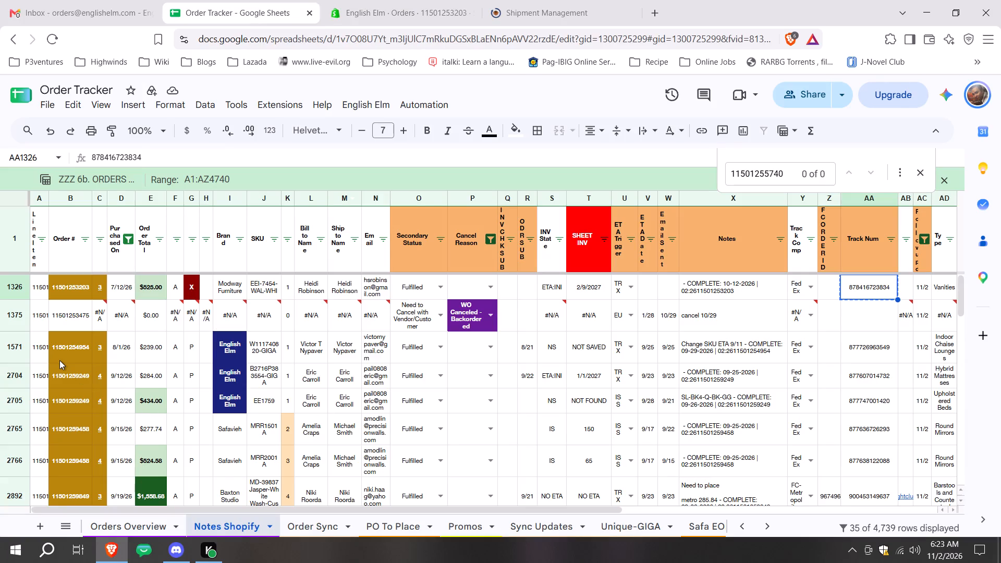
pyautogui.click(59, 360)
pyautogui.hotkey('ctrl', 'c')
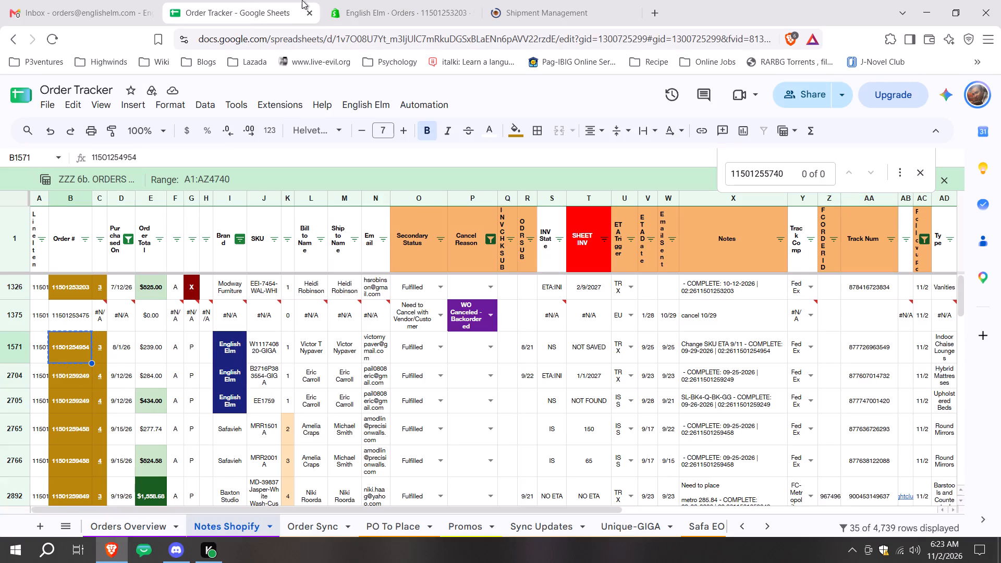
pyautogui.click(362, 0)
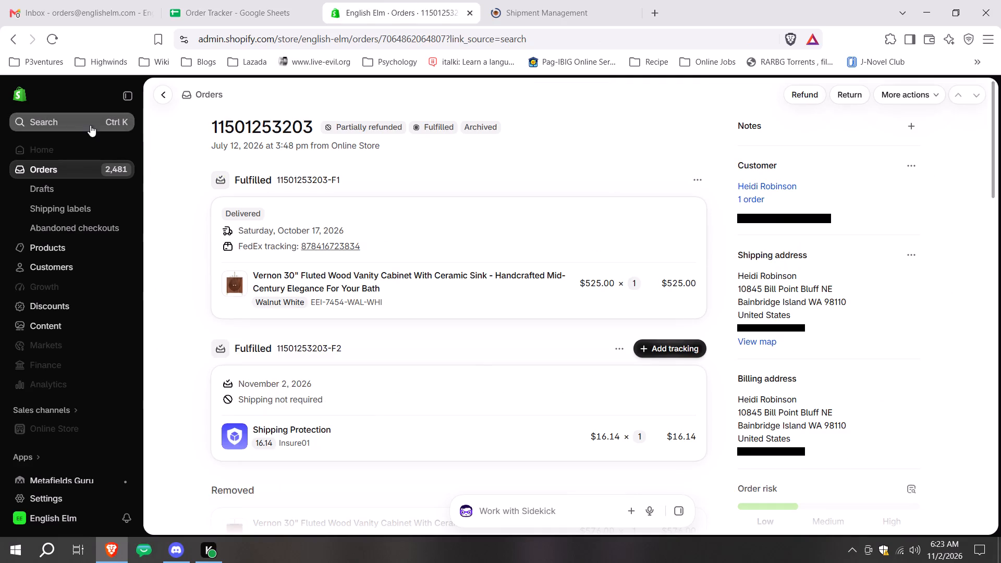
pyautogui.click(81, 104)
pyautogui.click(81, 111)
pyautogui.hotkey('ctrl', 'v')
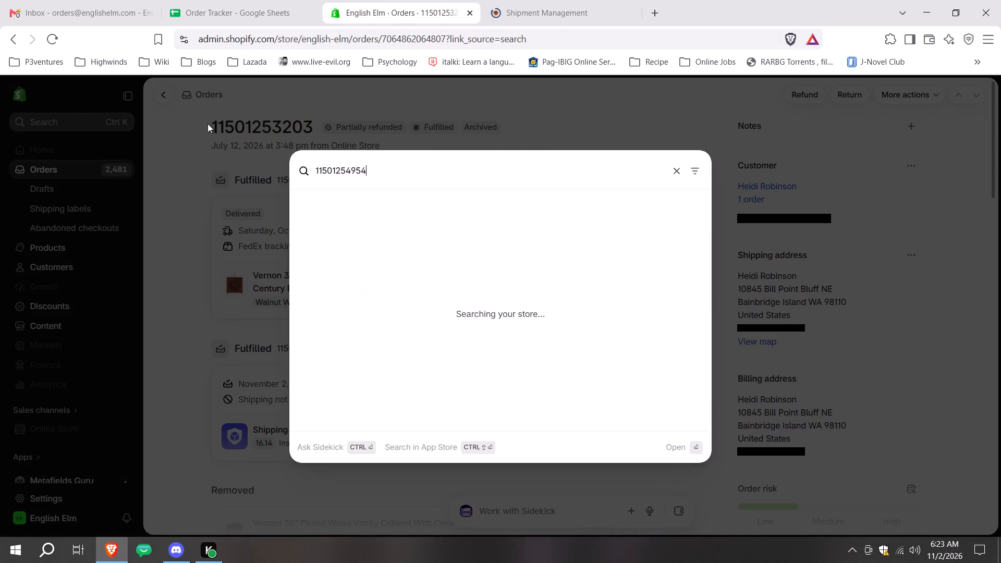
pyautogui.click(426, 229)
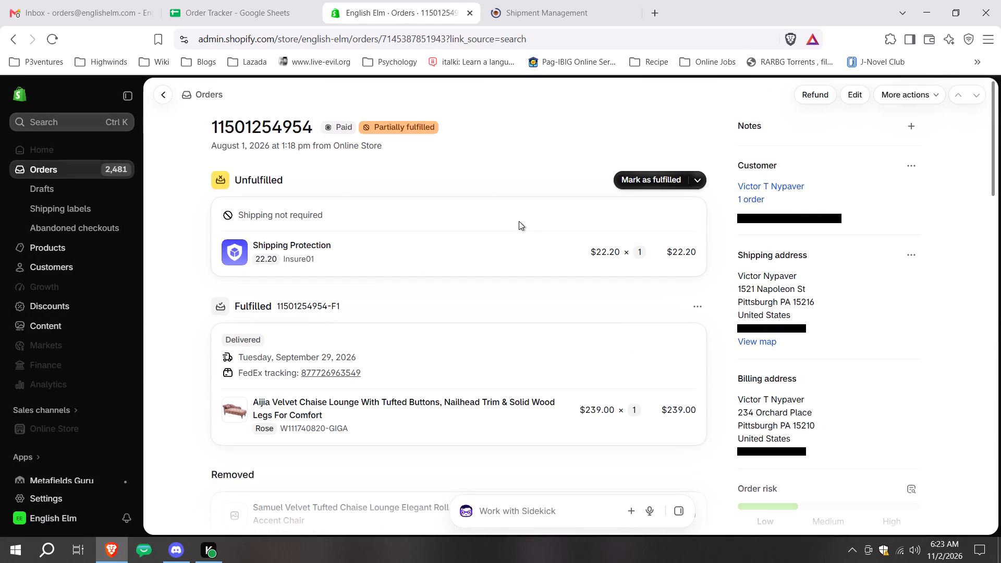
pyautogui.scroll(-1, 542, 248)
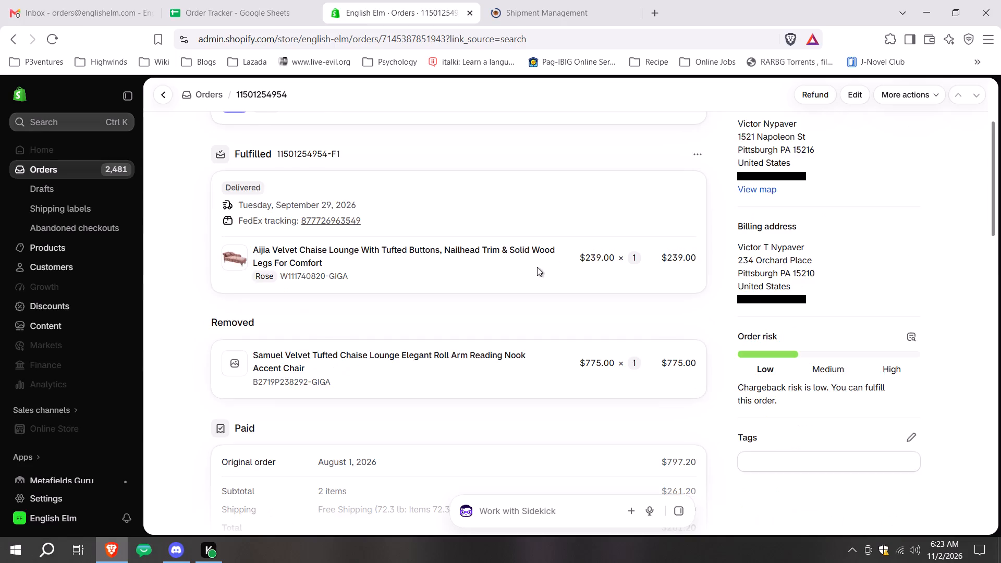
pyautogui.scroll(-1, 533, 273)
pyautogui.scroll(2, 544, 324)
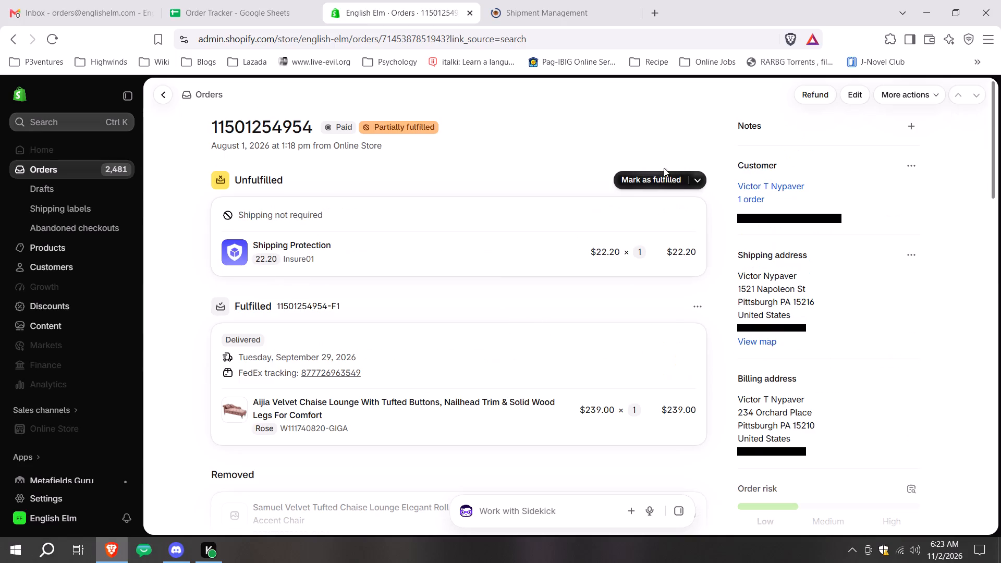
pyautogui.click(642, 182)
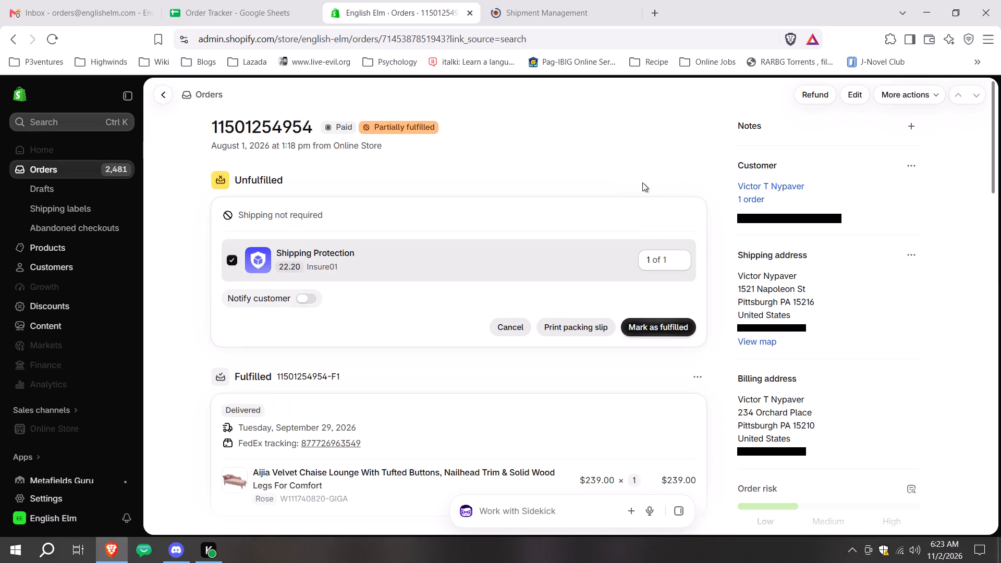
pyautogui.click(679, 324)
pyautogui.click(333, 0)
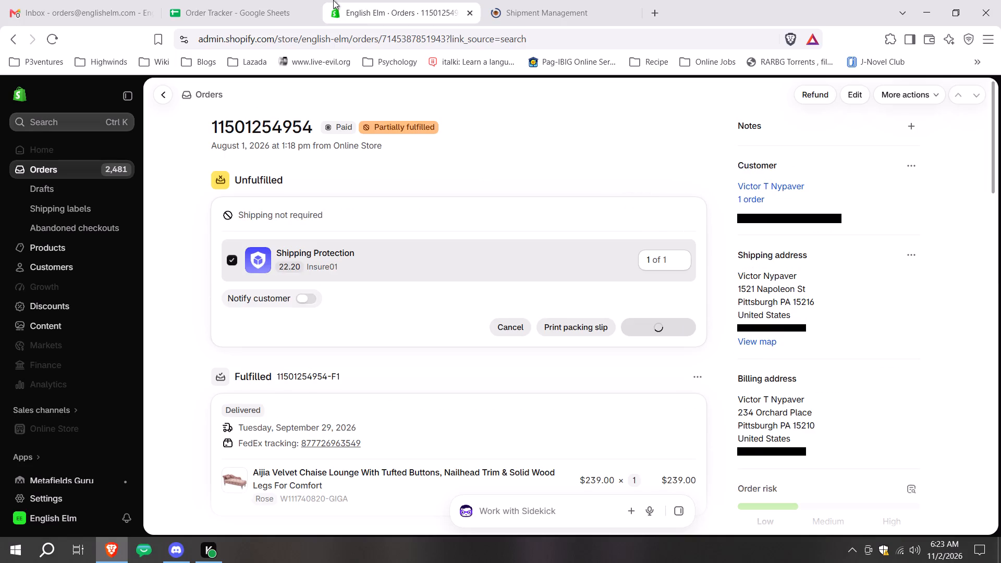
pyautogui.click(230, 16)
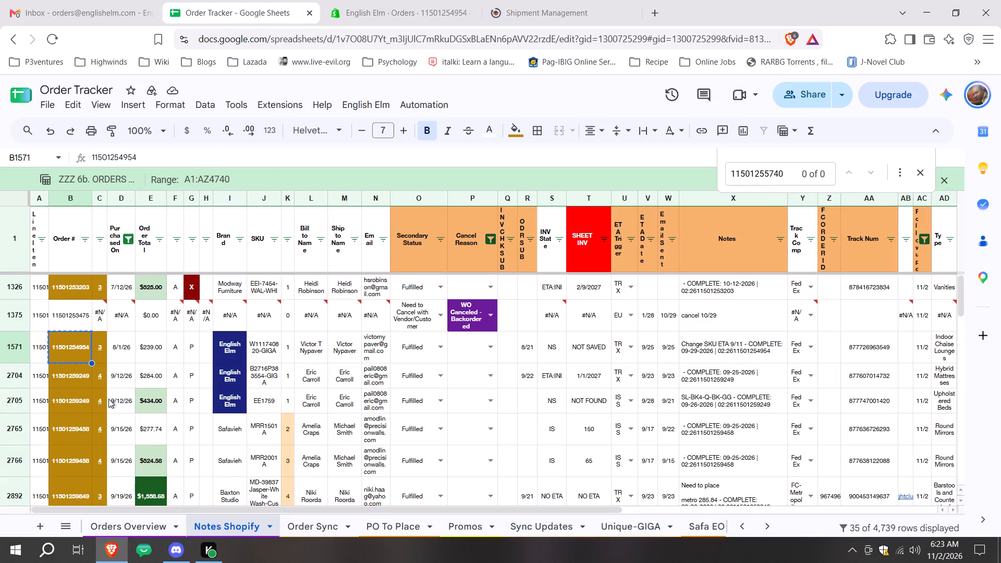
pyautogui.click(70, 371)
pyautogui.hotkey('ctrl', 'c')
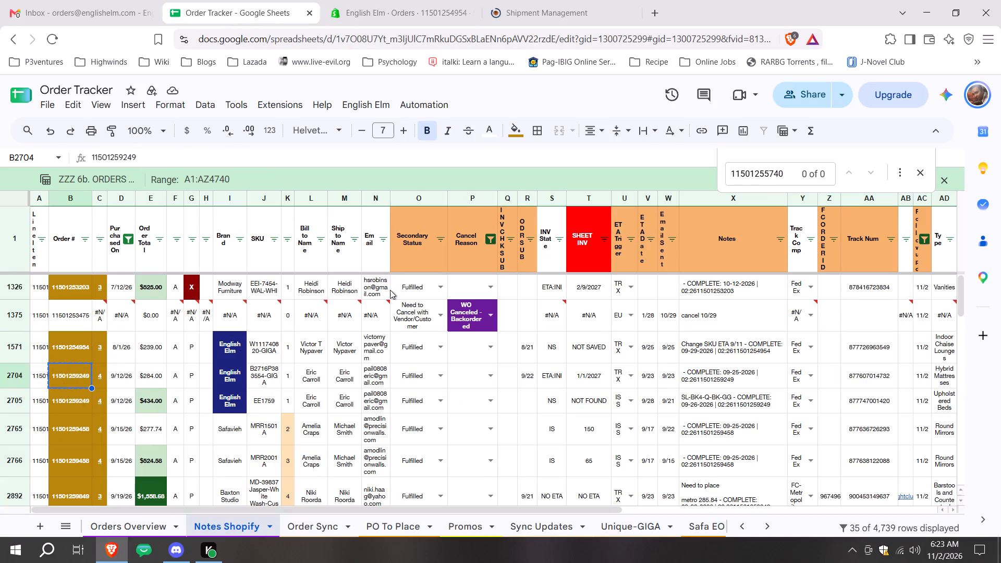
pyautogui.click(375, 0)
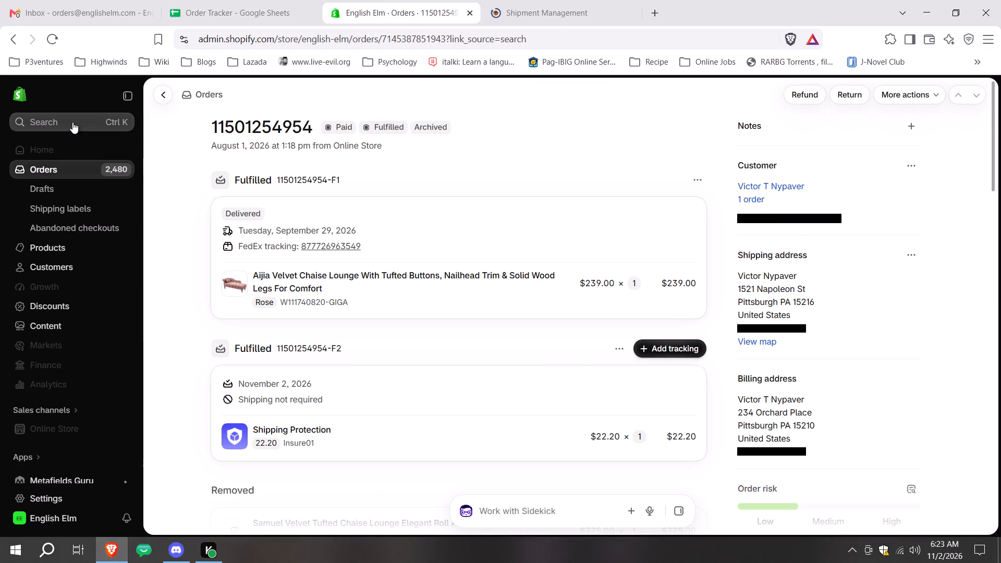
pyautogui.click(72, 122)
pyautogui.hotkey('ctrl', 'v')
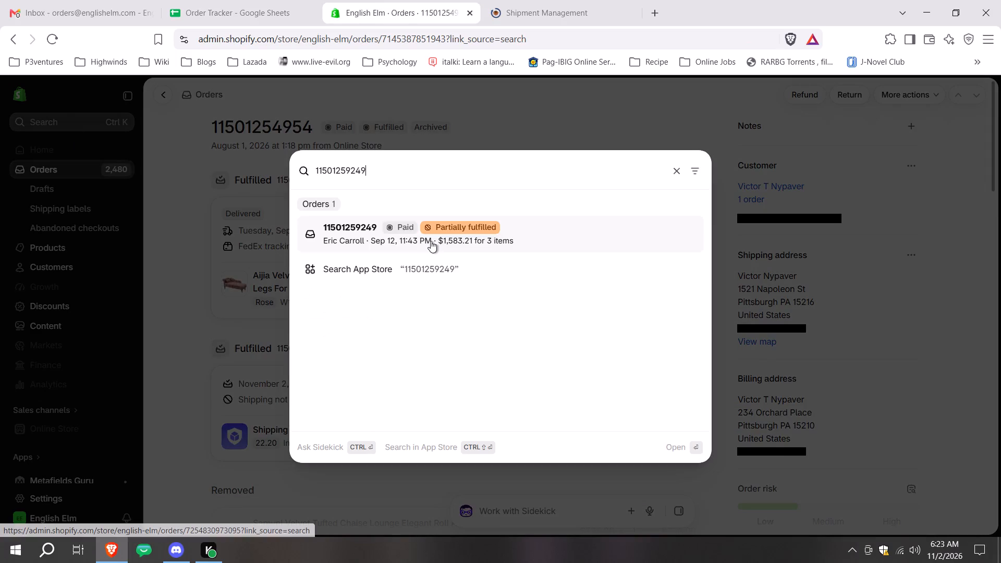
pyautogui.click(431, 241)
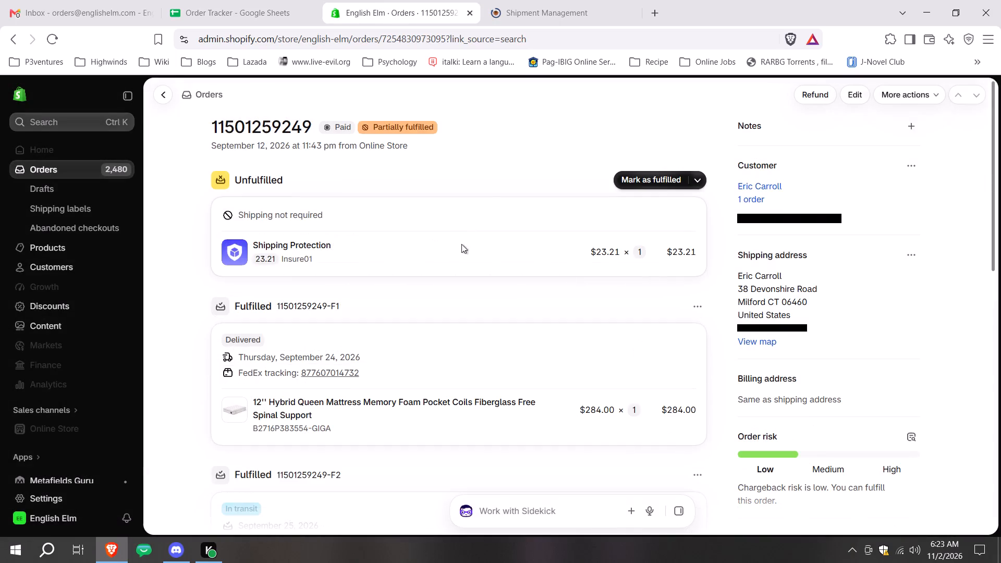
pyautogui.scroll(-1, 483, 246)
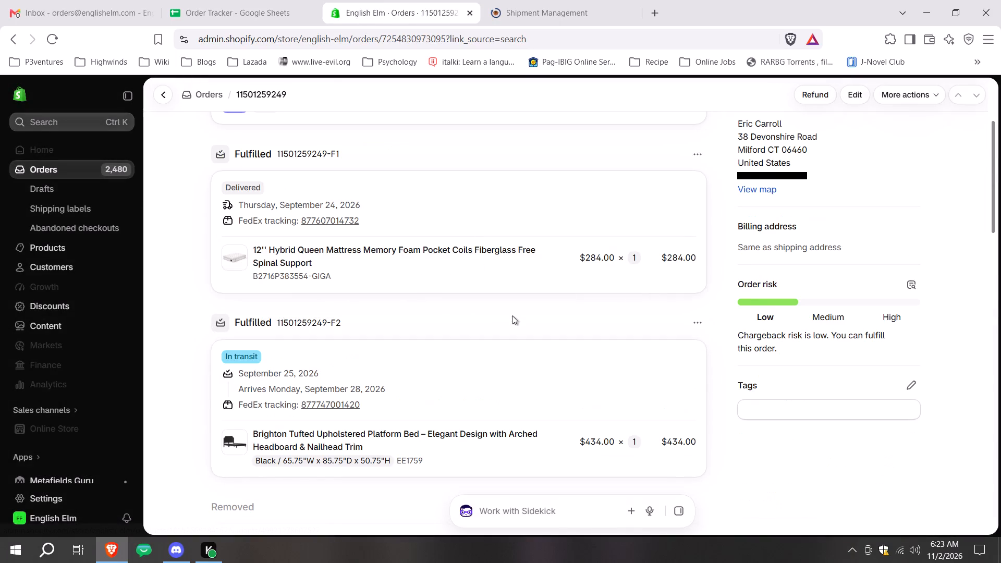
pyautogui.scroll(-1, 512, 330)
pyautogui.scroll(2, 501, 329)
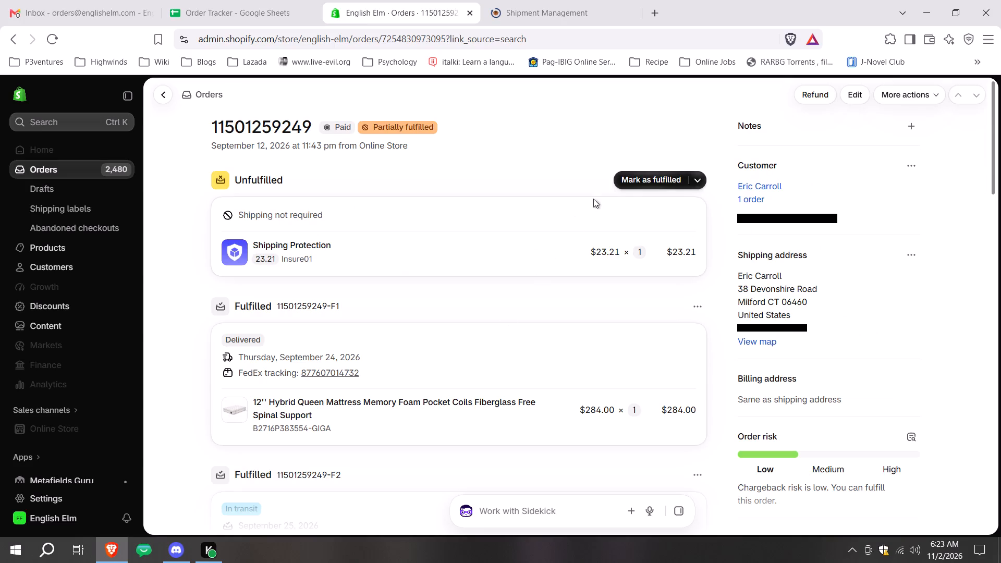
pyautogui.click(626, 181)
pyautogui.click(644, 324)
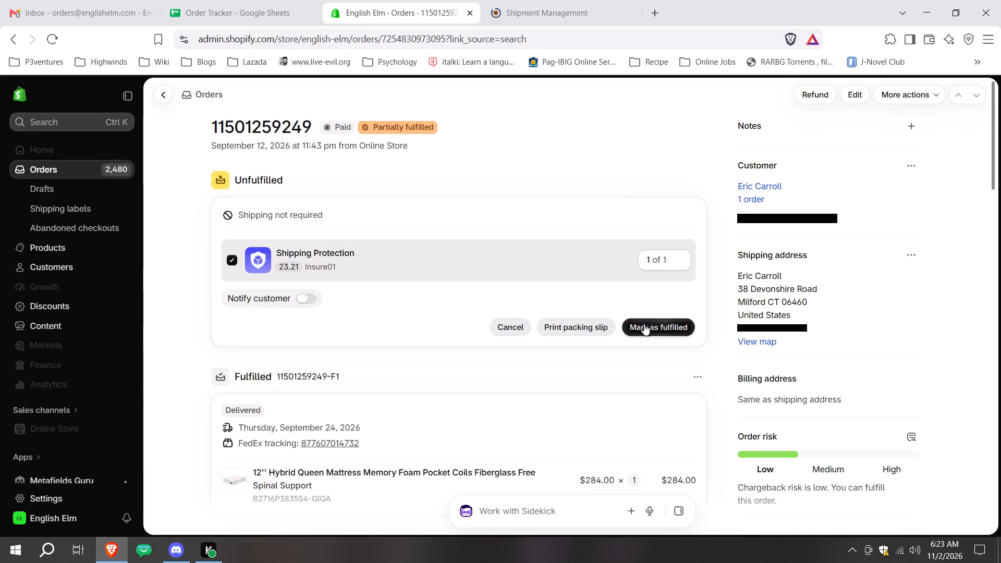
pyautogui.click(252, 0)
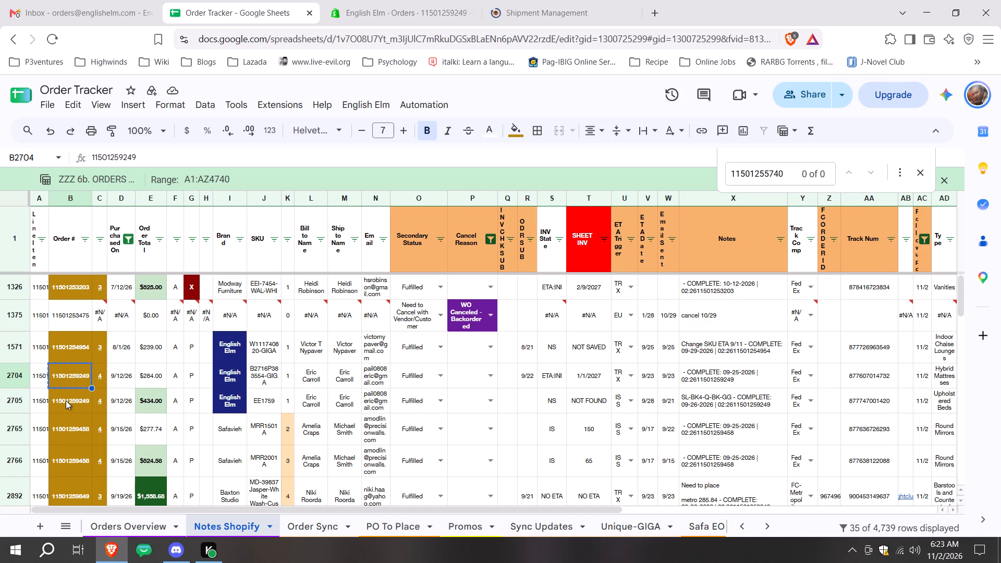
pyautogui.click(66, 400)
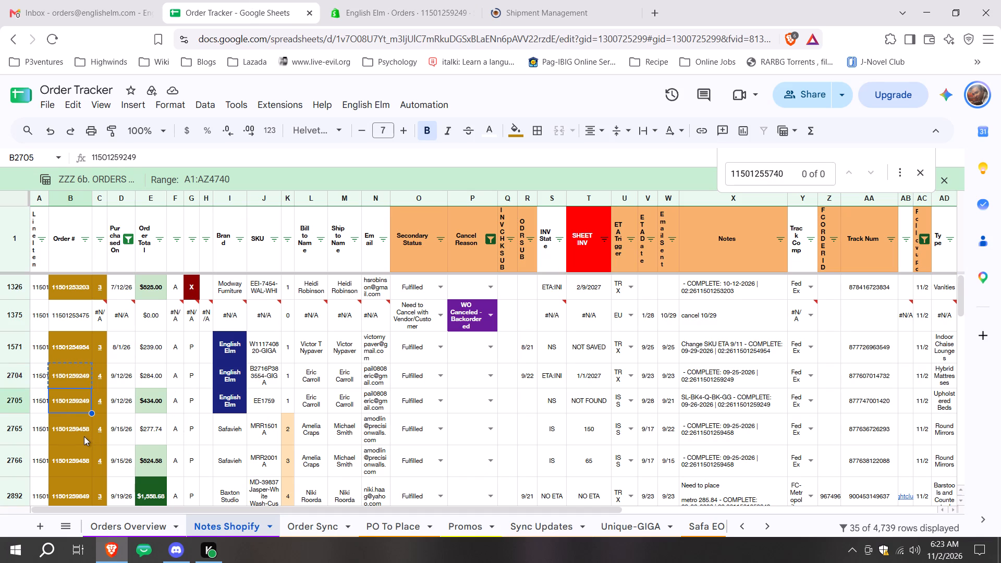
pyautogui.click(74, 427)
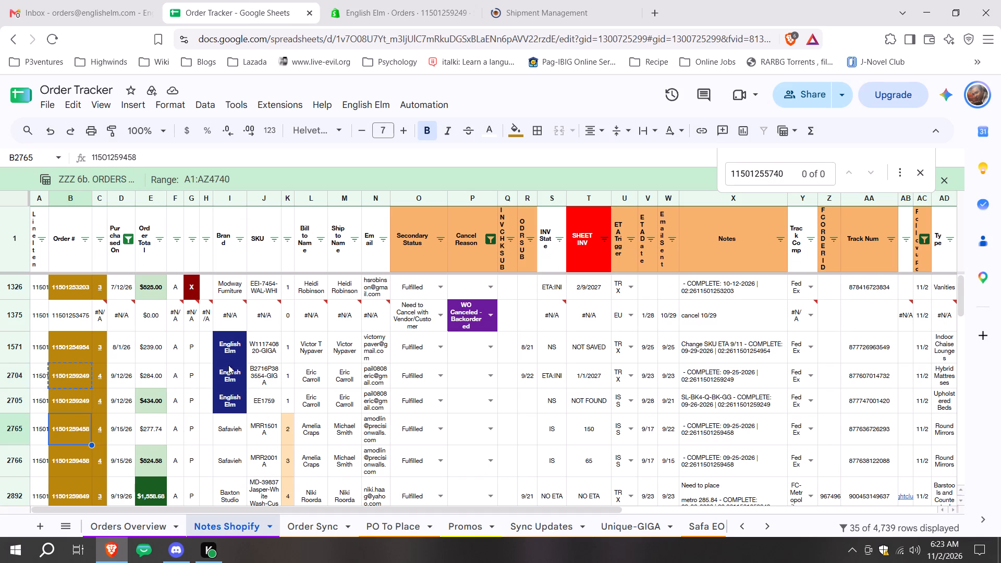
pyautogui.hotkey('ctrl', 'c')
pyautogui.click(468, 0)
pyautogui.click(90, 127)
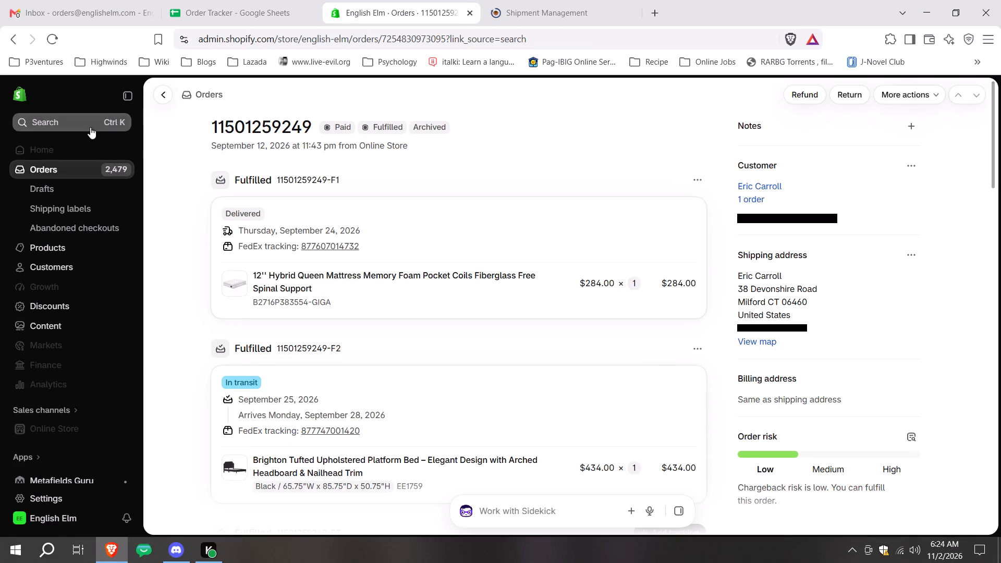
pyautogui.hotkey('ctrl', 'v')
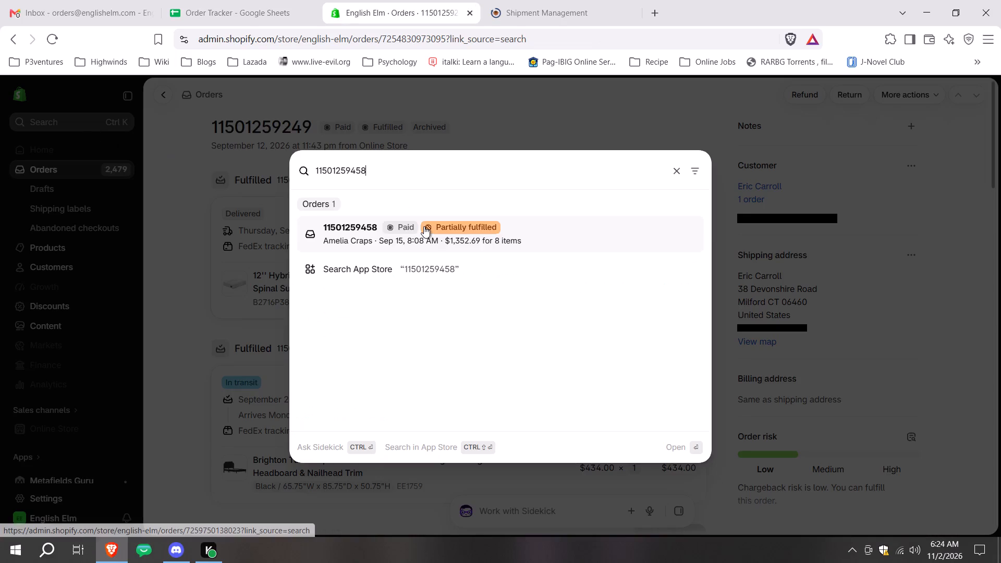
pyautogui.click(424, 226)
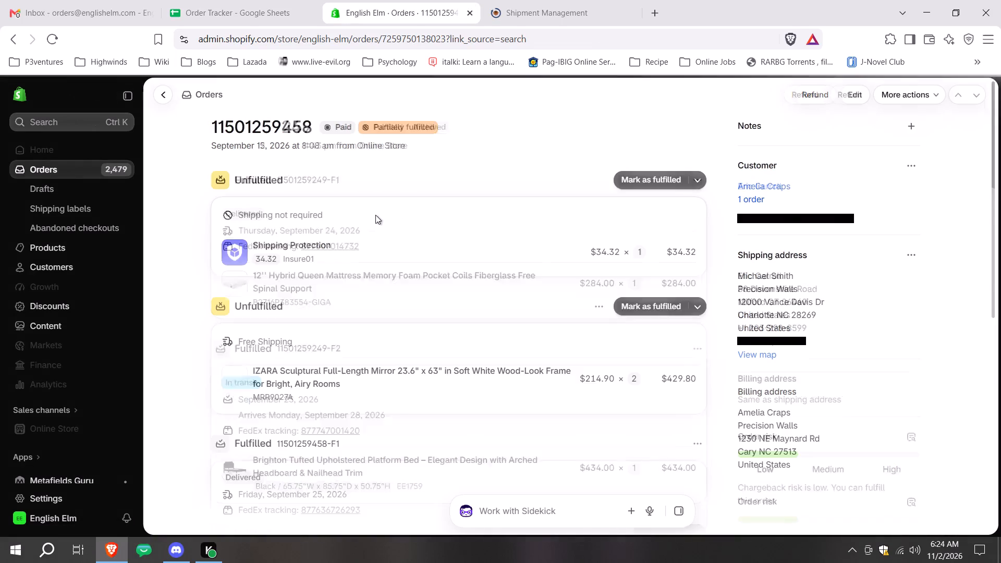
pyautogui.scroll(-1, 411, 287)
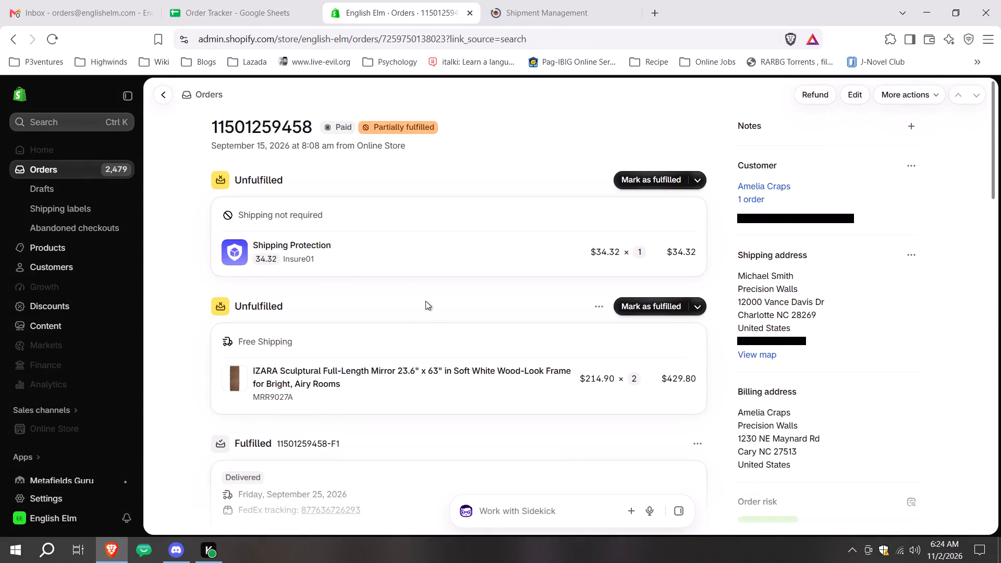
pyautogui.click(263, 0)
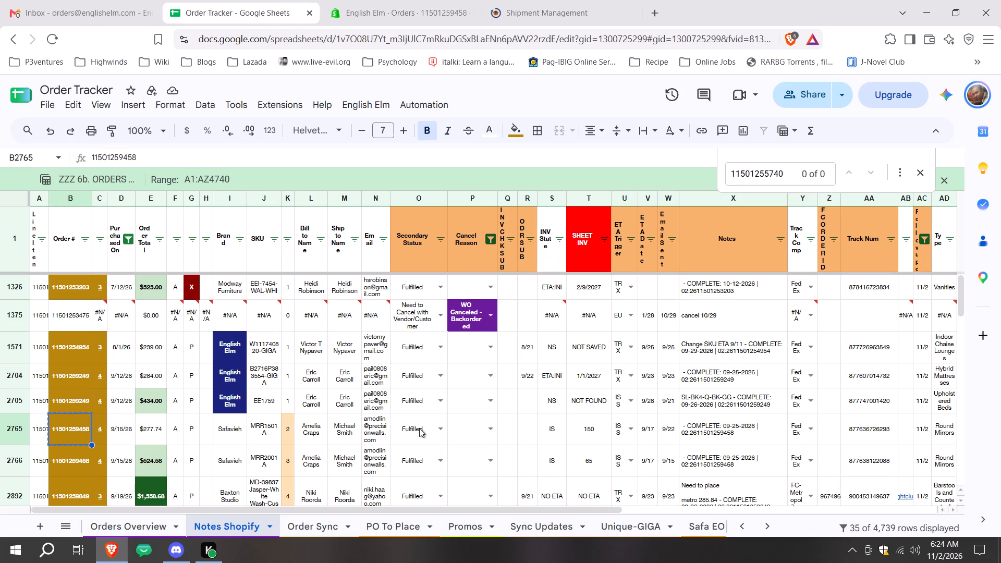
pyautogui.scroll(-1, 449, 400)
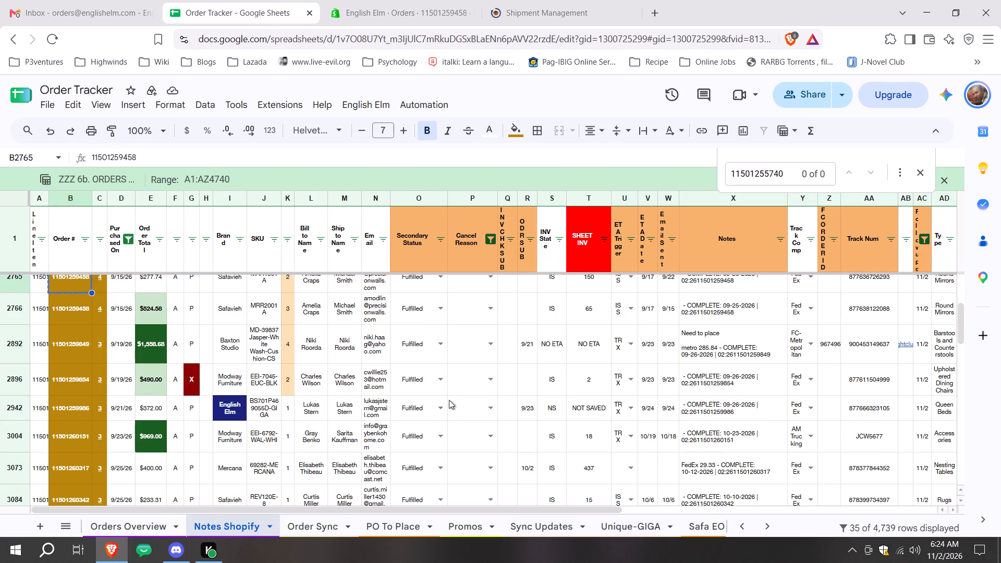
pyautogui.scroll(1, 351, 368)
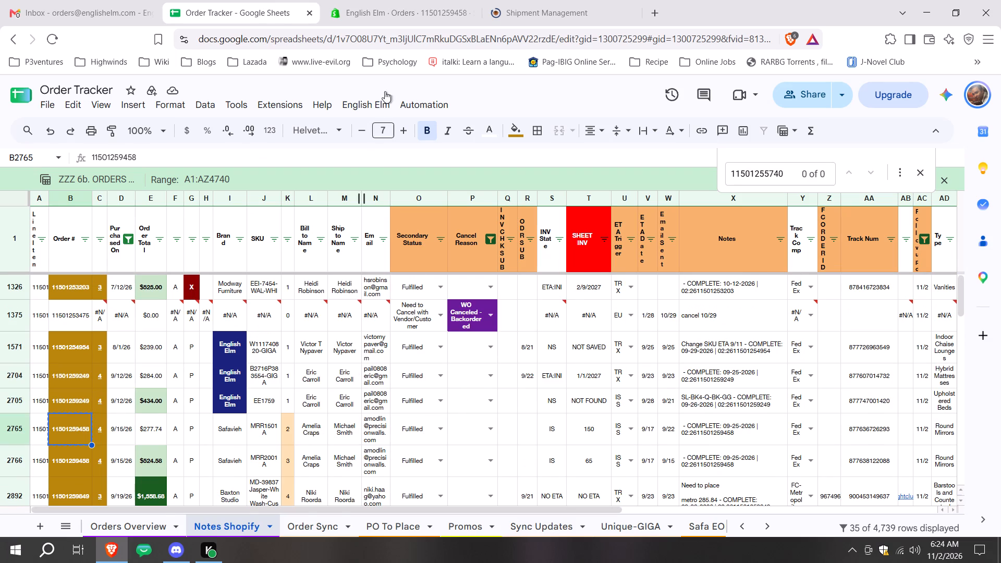
pyautogui.click(432, 0)
pyautogui.scroll(-1, 465, 363)
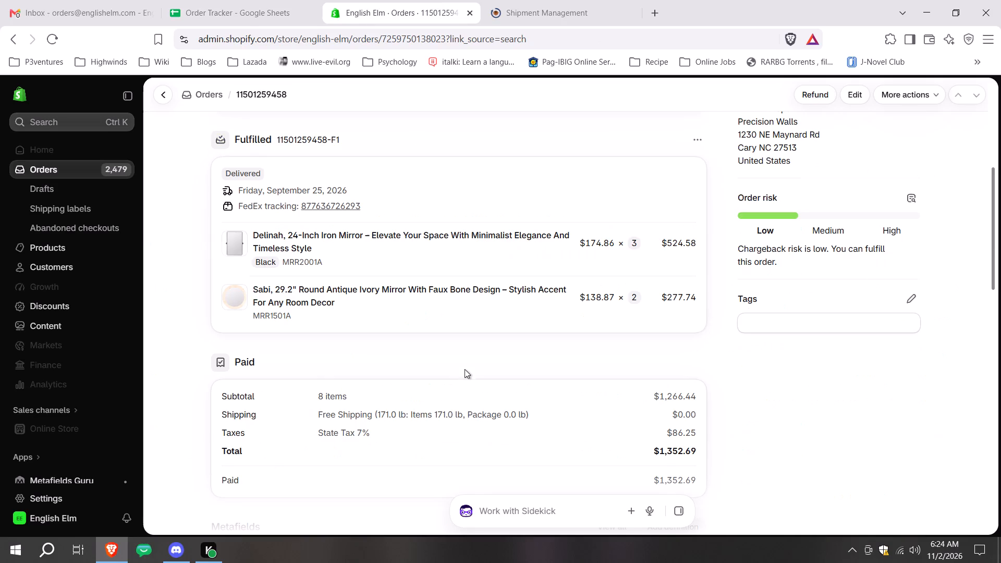
pyautogui.click(211, 0)
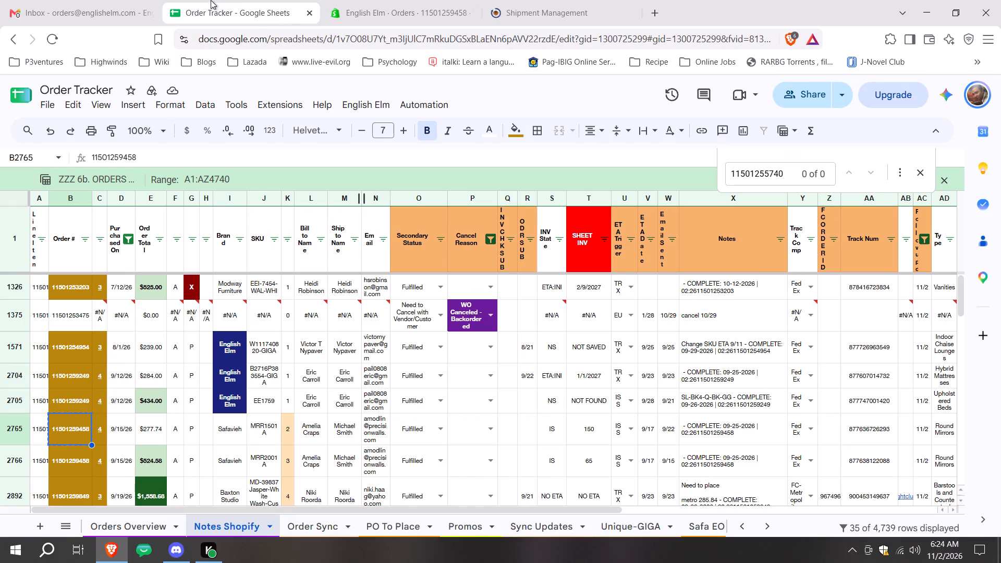
pyautogui.click(412, 0)
pyautogui.scroll(1, 487, 229)
pyautogui.click(258, 0)
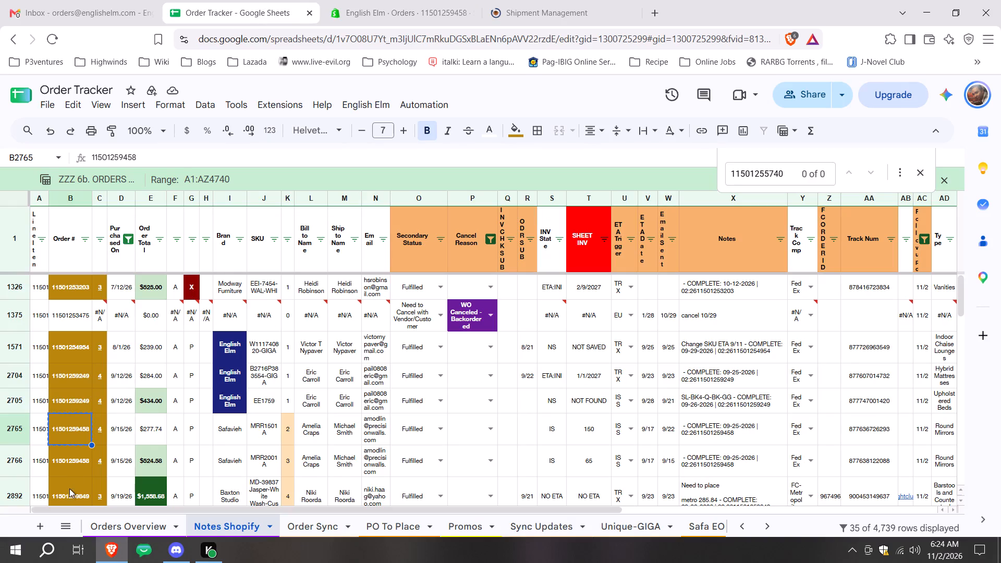
pyautogui.click(70, 492)
pyautogui.scroll(-1, 276, 415)
pyautogui.hotkey('ctrl', 'c')
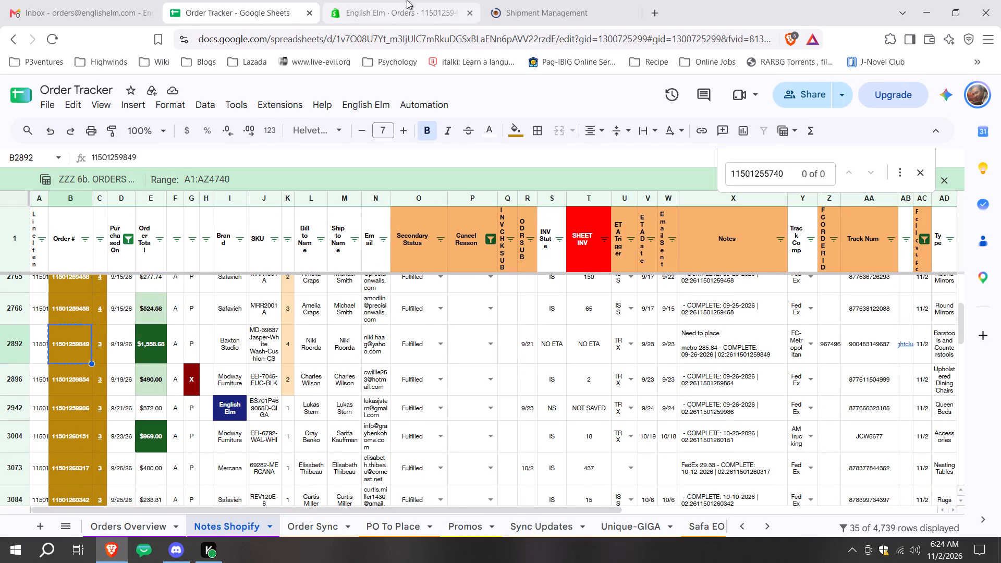
pyautogui.click(401, 0)
pyautogui.click(5, 119)
pyautogui.click(53, 122)
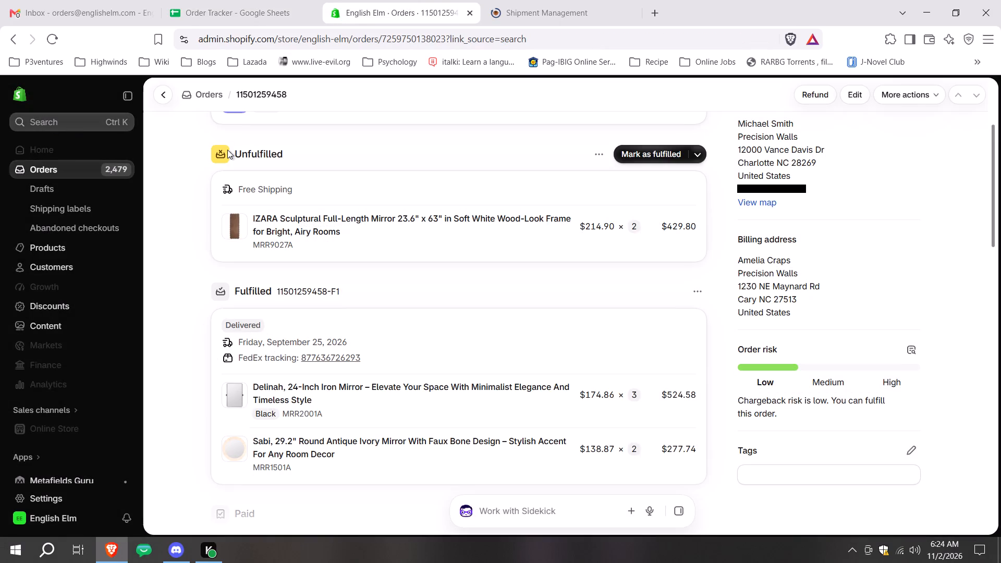
pyautogui.click(63, 126)
pyautogui.hotkey('ctrl', 'v')
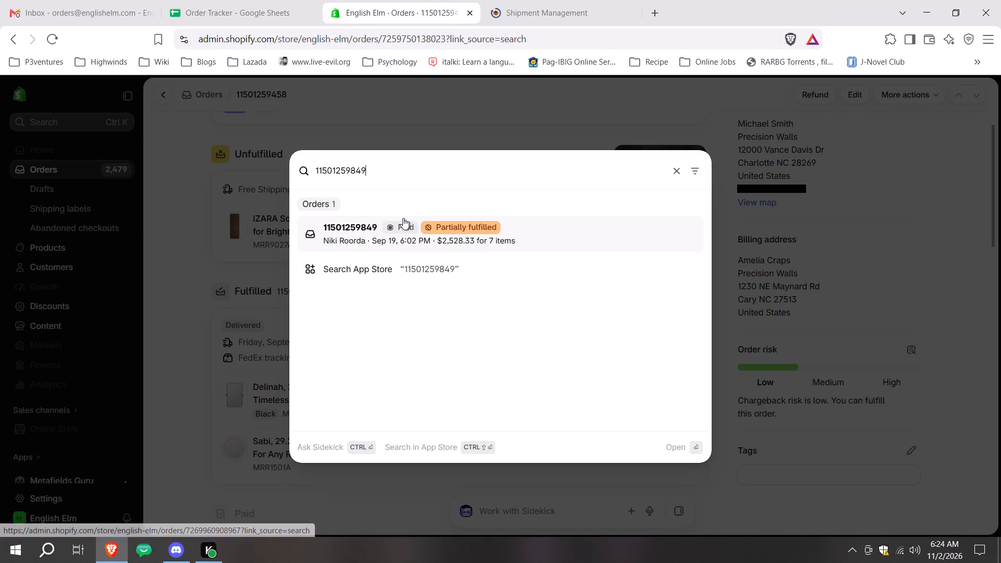
pyautogui.click(403, 218)
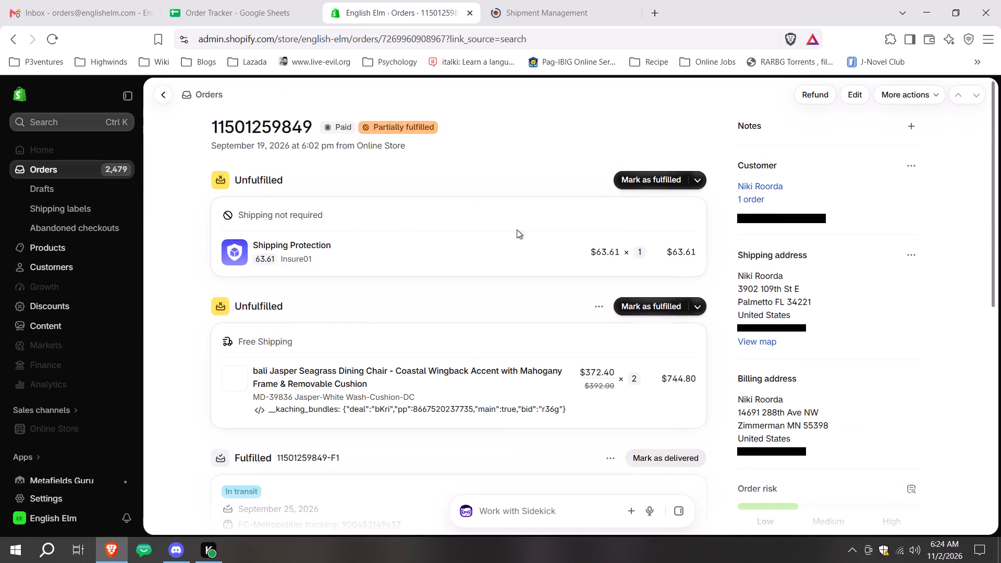
pyautogui.scroll(-1, 561, 293)
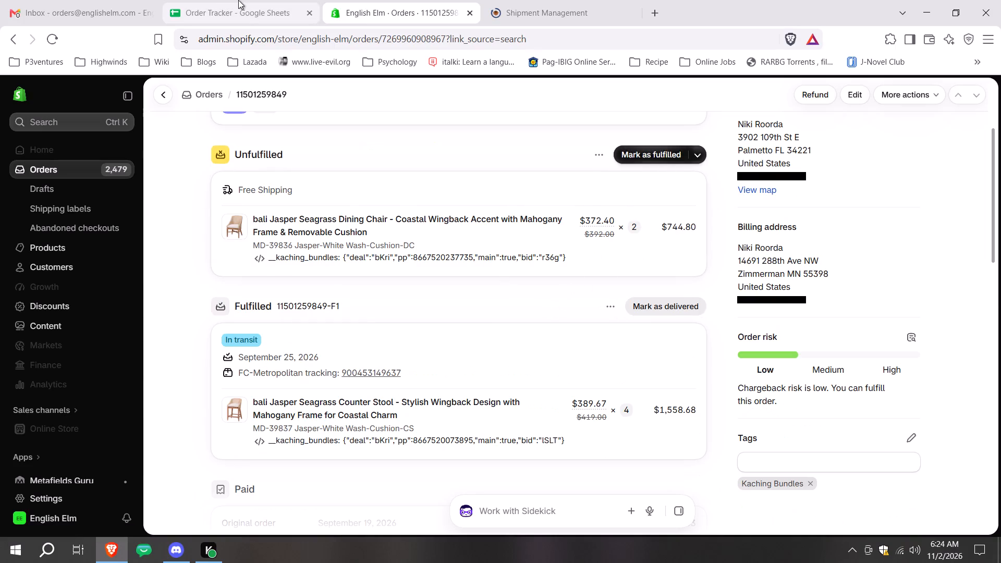
pyautogui.click(241, 0)
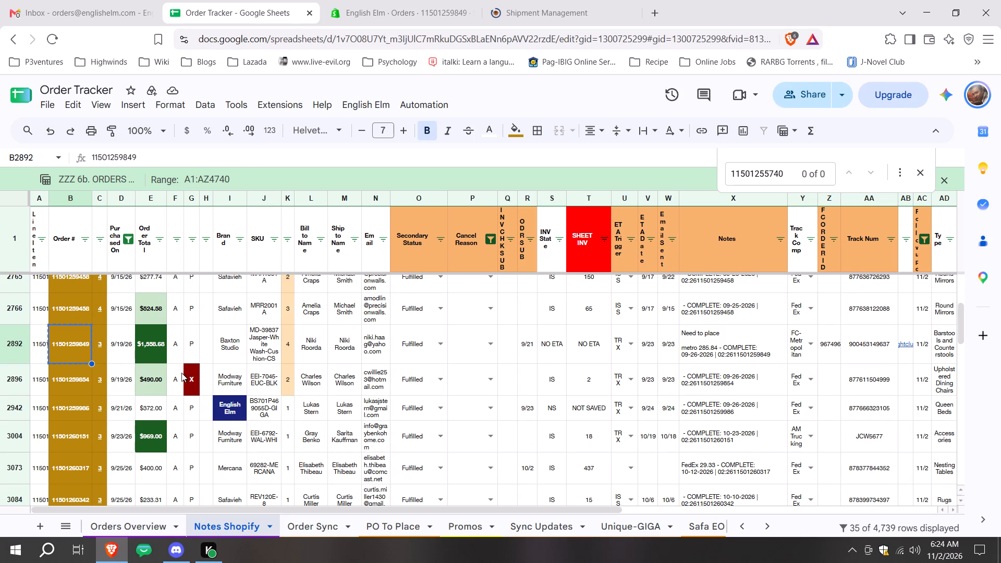
pyautogui.click(79, 386)
pyautogui.hotkey('ctrl', 'c')
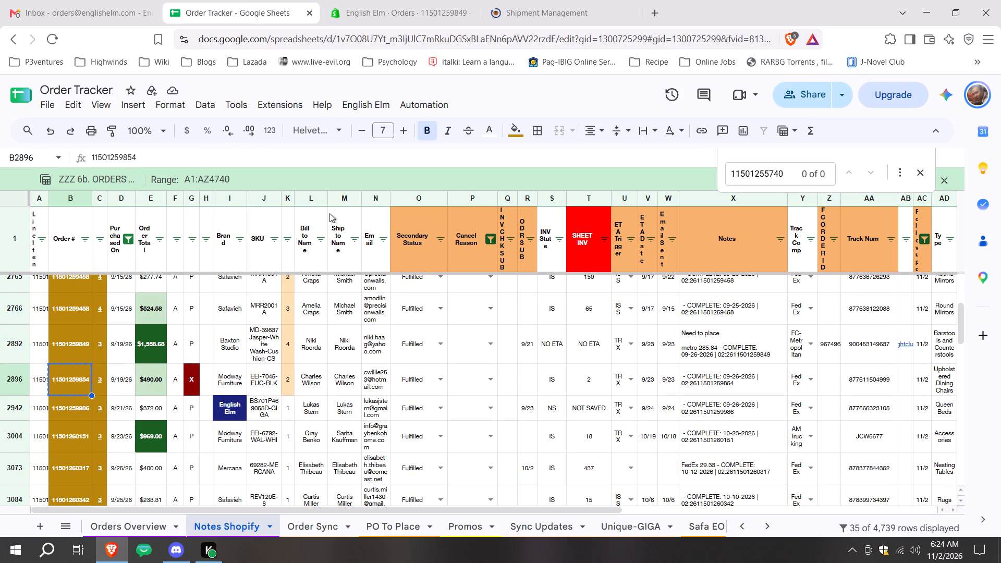
pyautogui.click(398, 0)
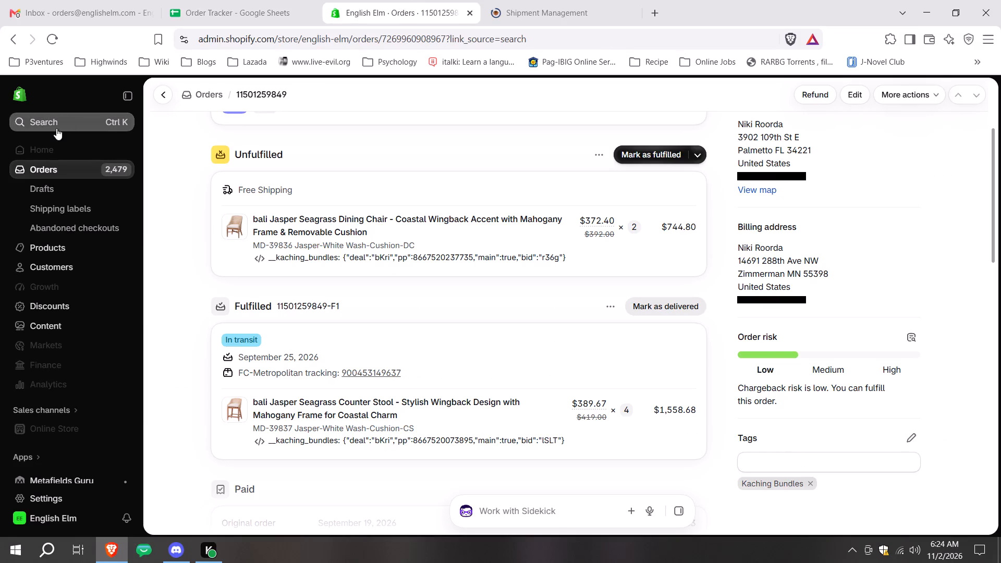
pyautogui.click(56, 128)
pyautogui.hotkey('ctrl', 'v')
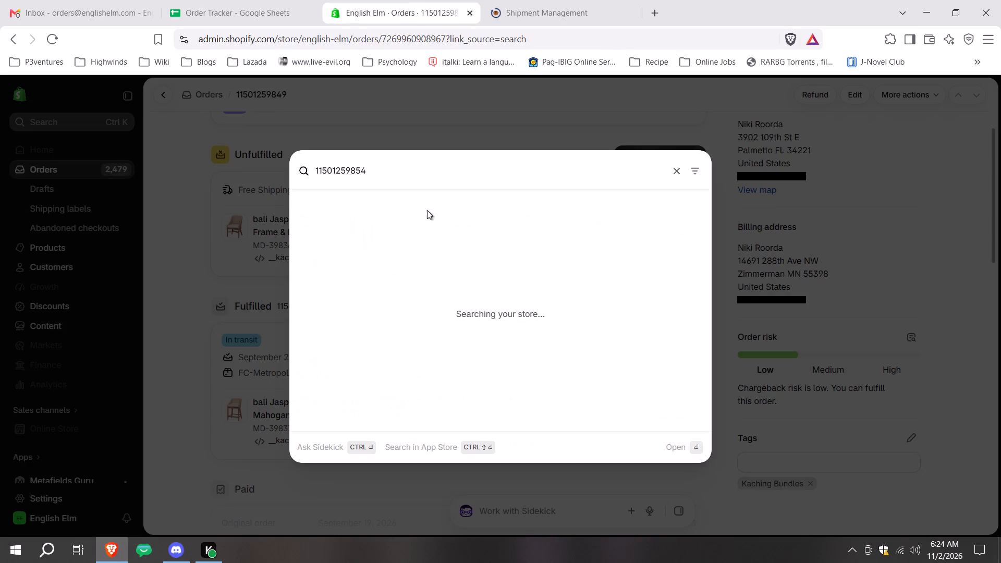
pyautogui.click(435, 226)
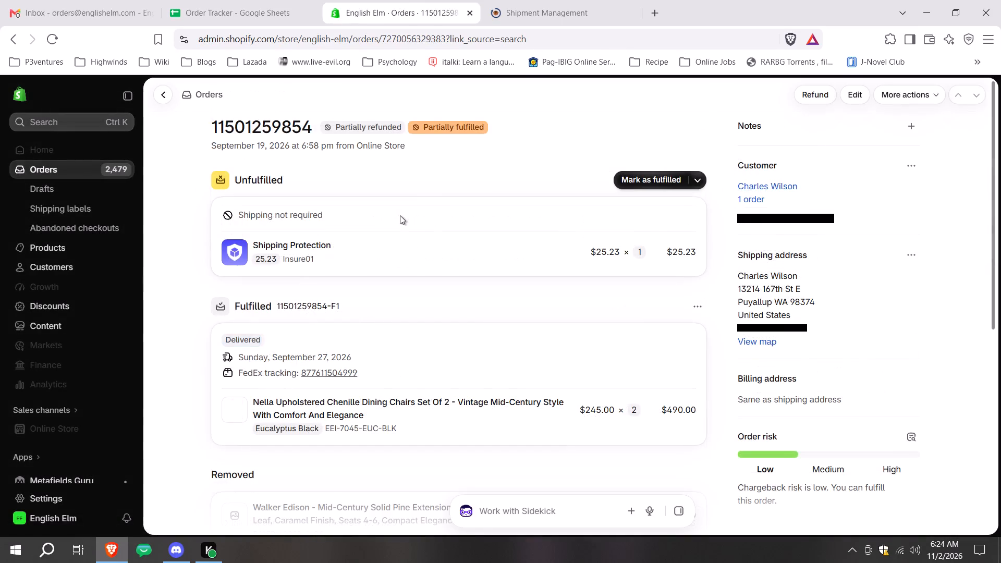
pyautogui.scroll(-1, 582, 314)
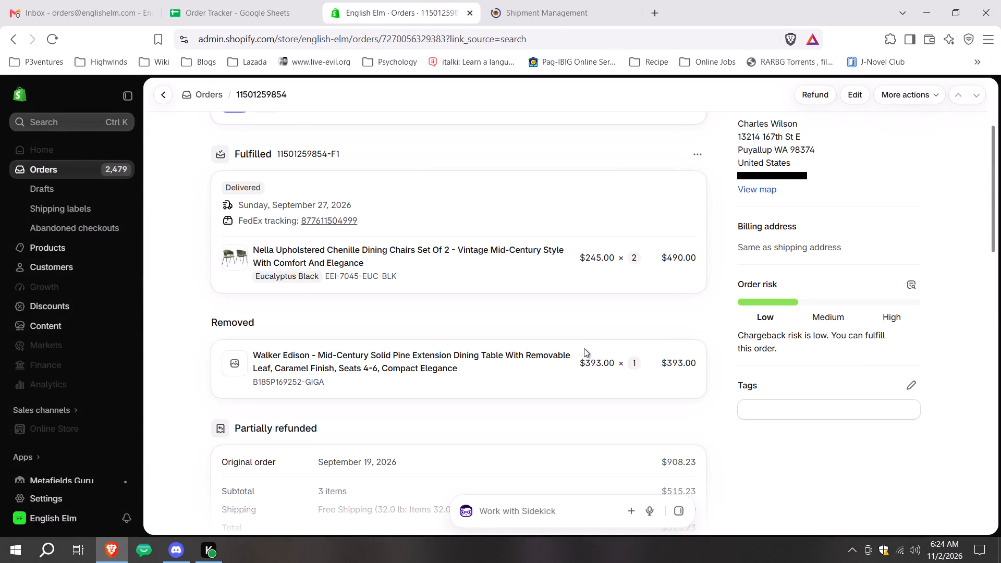
pyautogui.scroll(1, 584, 348)
pyautogui.click(653, 185)
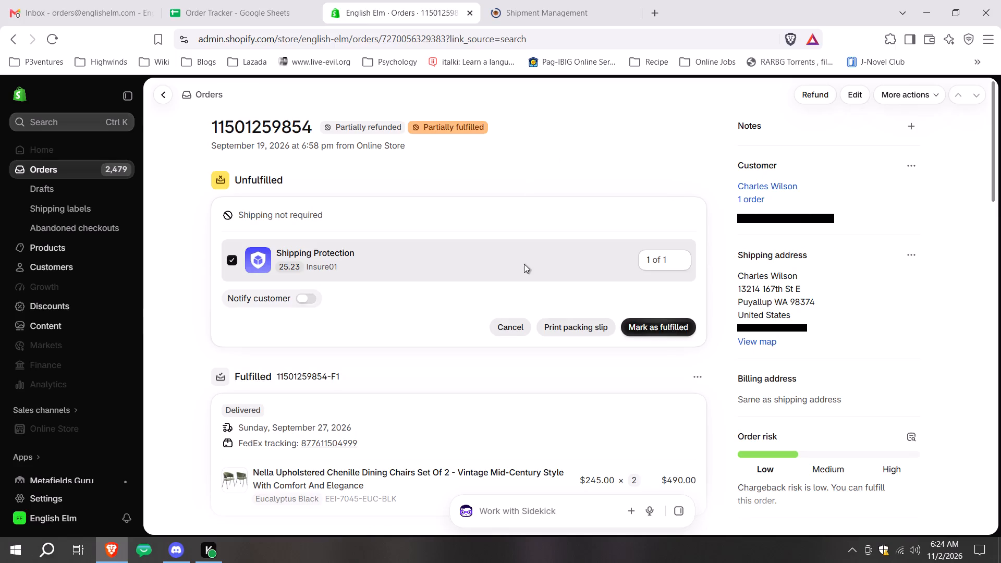
pyautogui.click(664, 333)
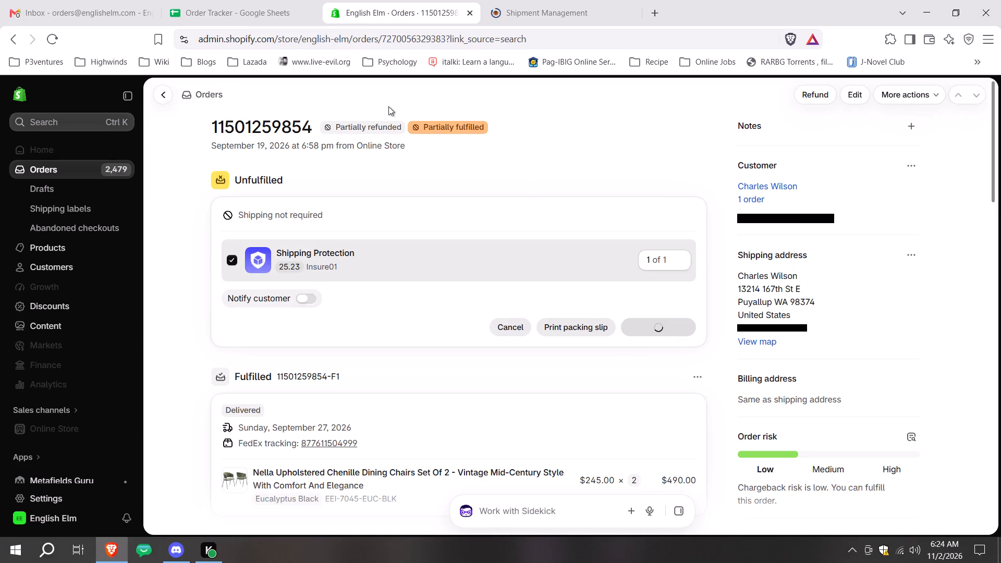
pyautogui.click(170, 0)
pyautogui.click(72, 415)
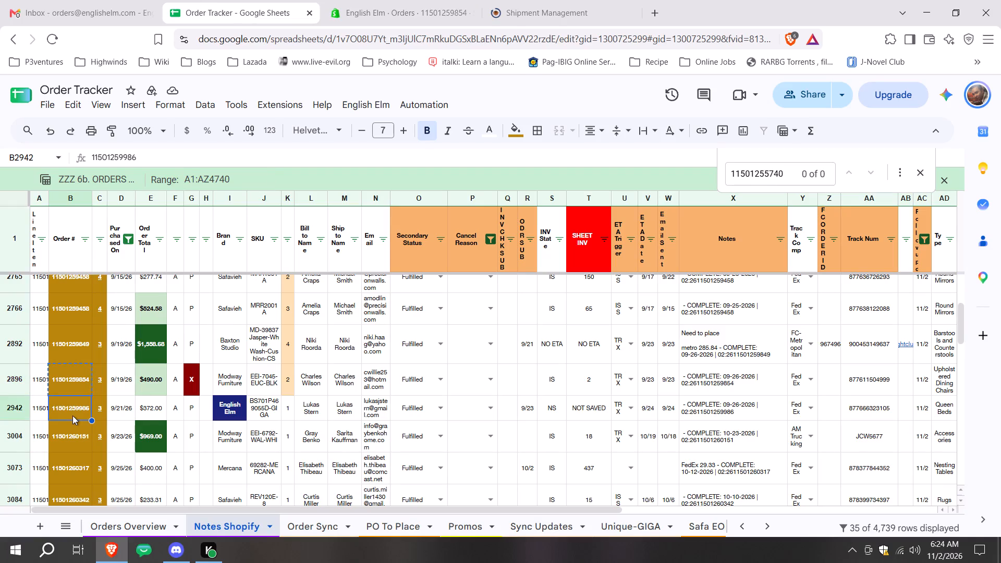
pyautogui.hotkey('ctrl', 'c')
pyautogui.click(382, 0)
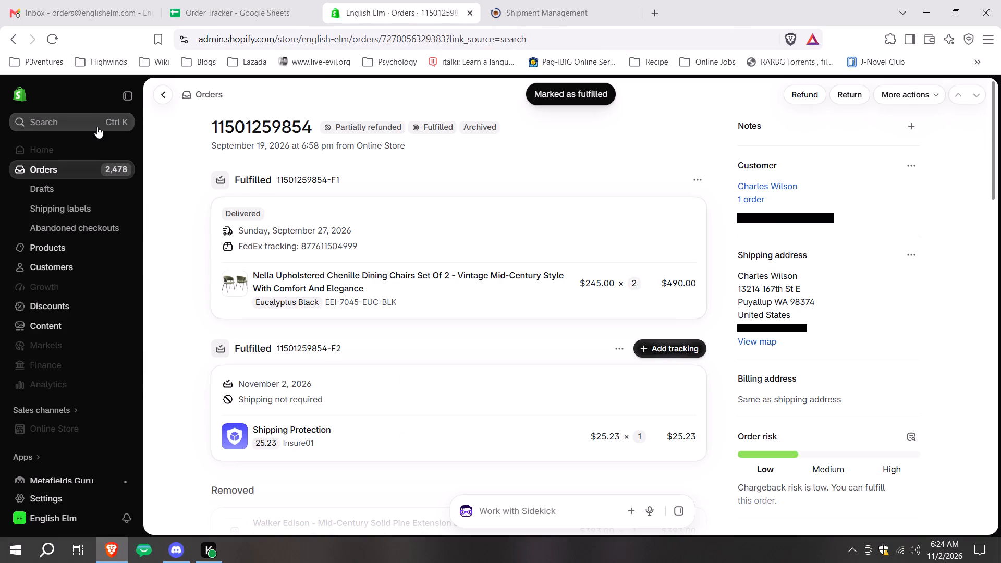
pyautogui.click(97, 127)
pyautogui.hotkey('ctrl', 'v')
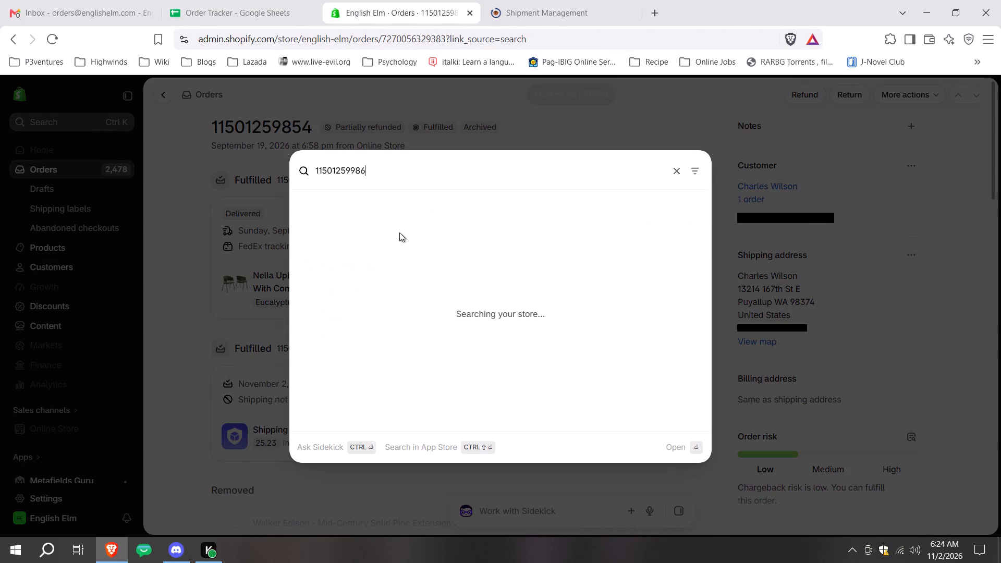
pyautogui.click(438, 230)
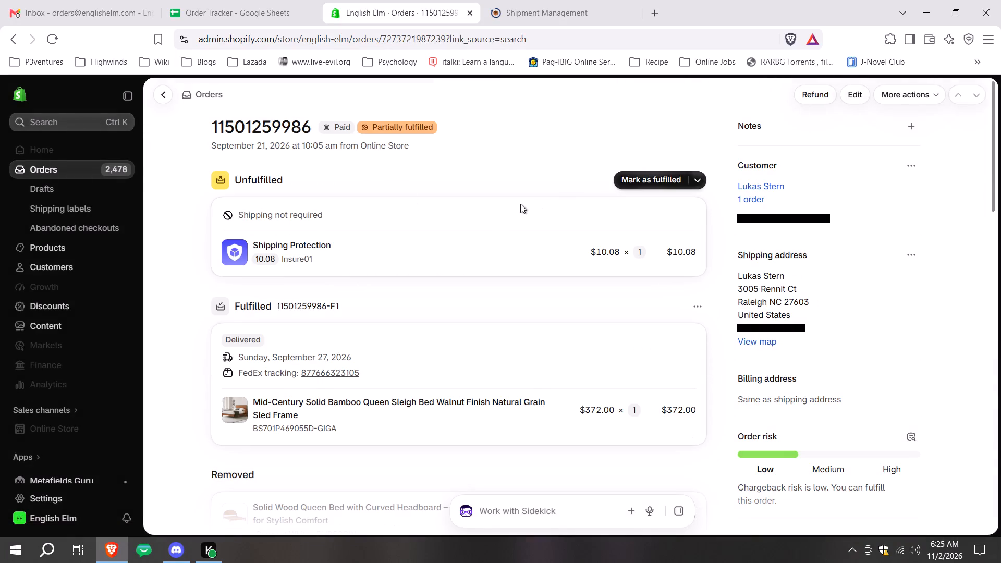
pyautogui.scroll(-1, 576, 281)
pyautogui.scroll(3, 602, 311)
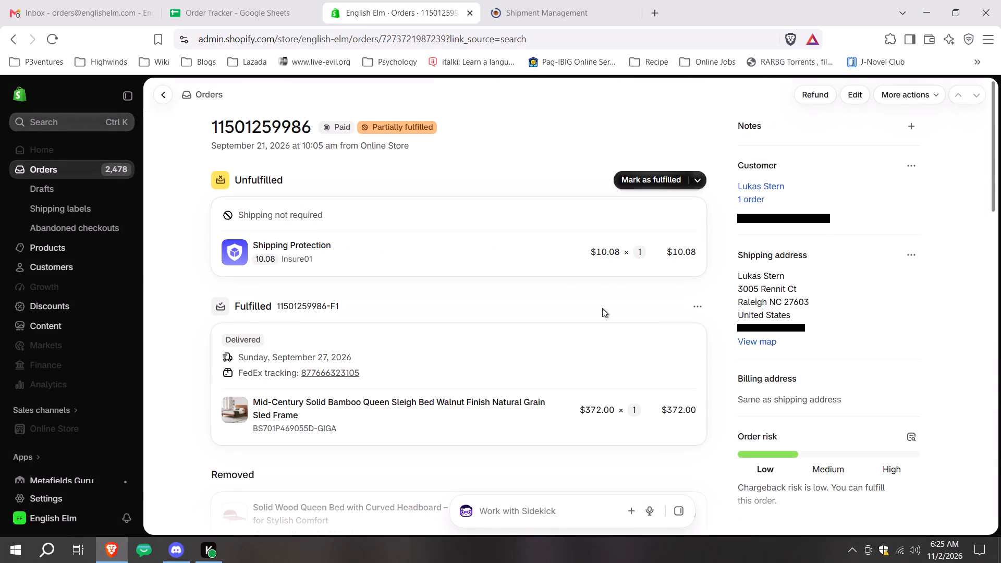
pyautogui.click(651, 194)
pyautogui.click(657, 178)
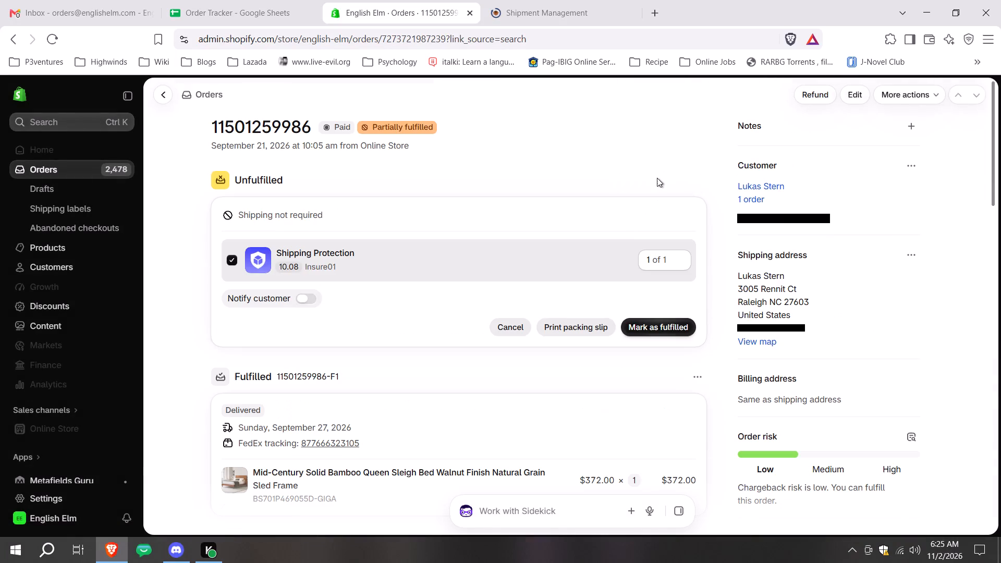
pyautogui.click(664, 329)
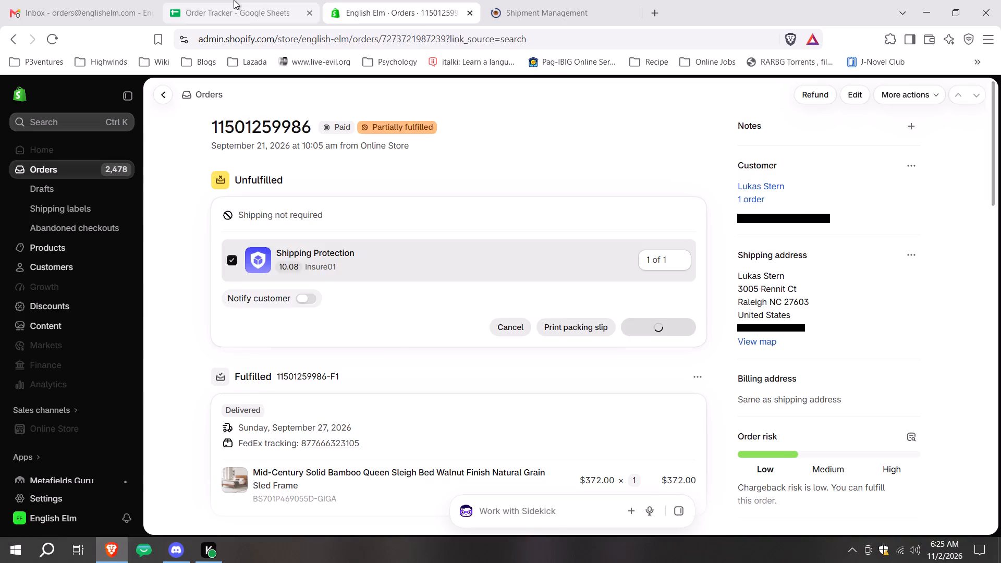
pyautogui.click(234, 0)
pyautogui.click(77, 451)
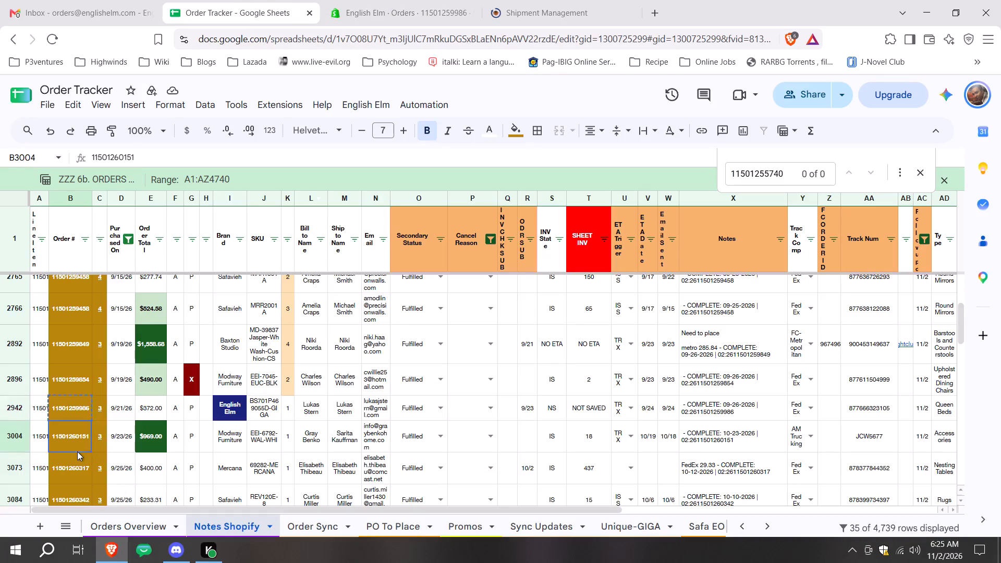
pyautogui.hotkey('ctrl', 'c')
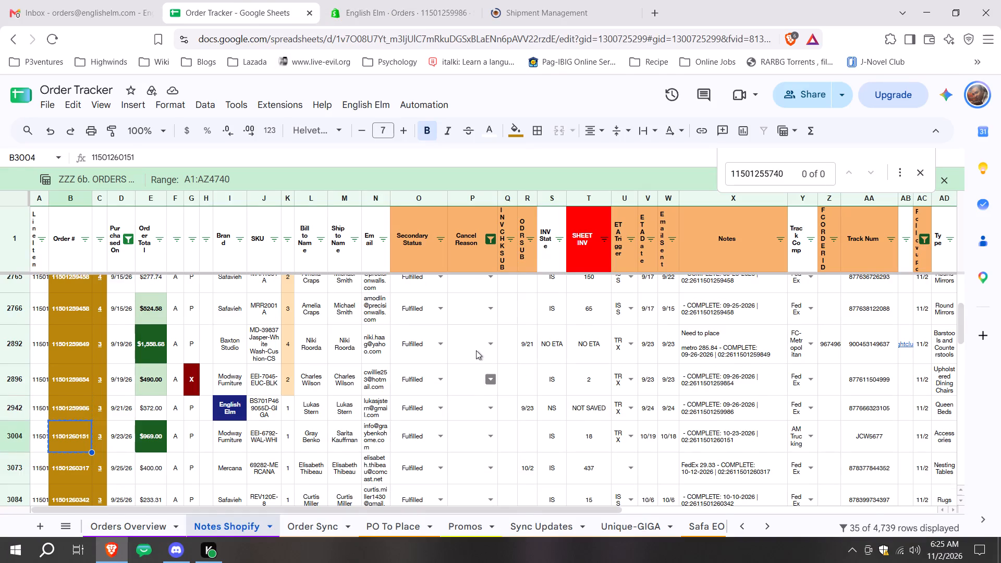
pyautogui.scroll(-1, 476, 350)
pyautogui.click(356, 0)
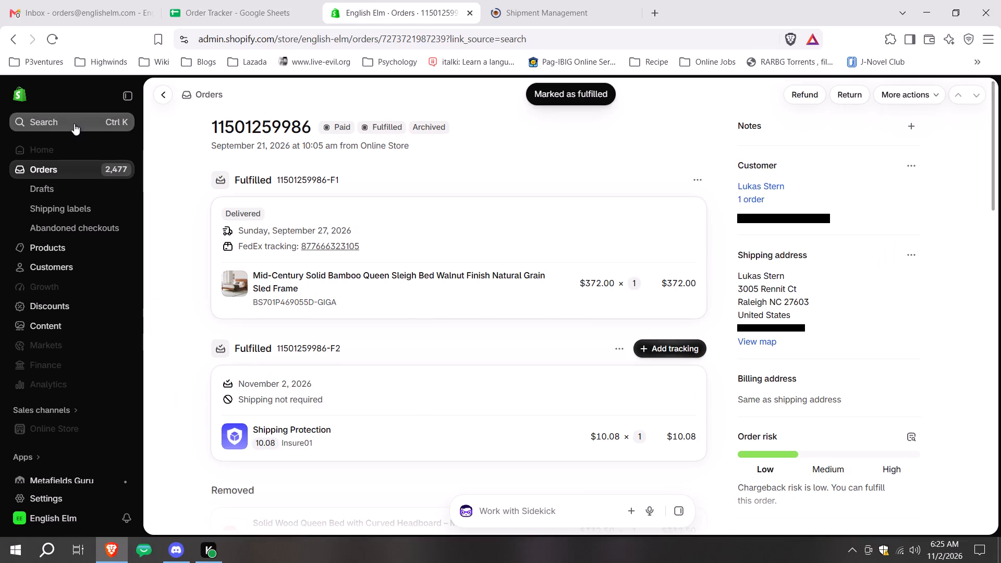
pyautogui.click(74, 124)
pyautogui.hotkey('ctrl', 'v')
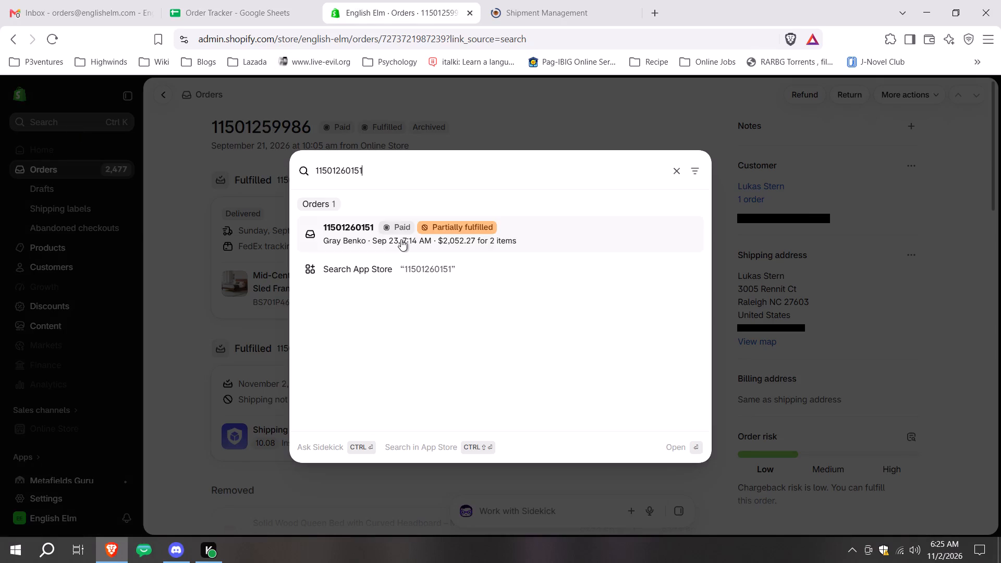
pyautogui.click(401, 239)
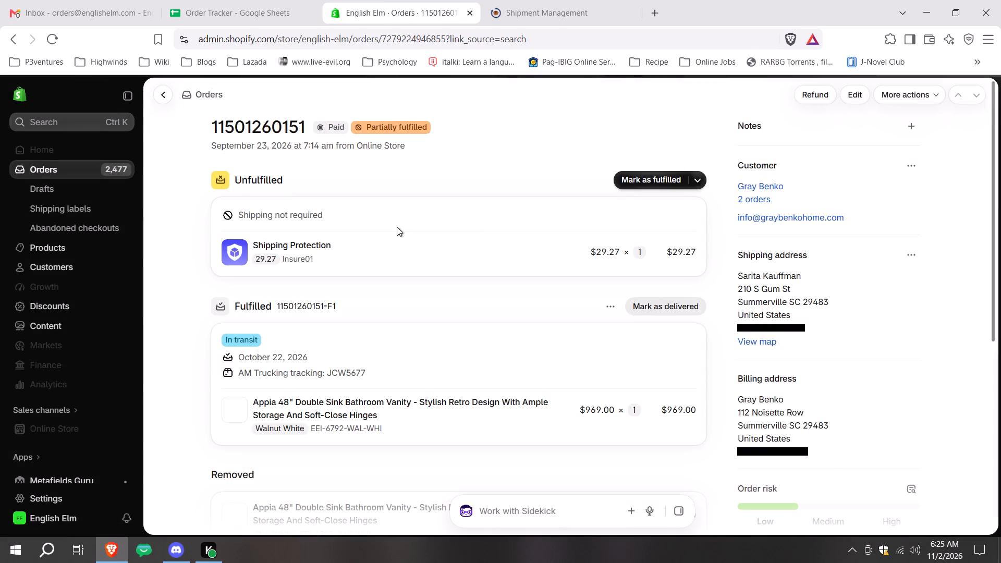
pyautogui.scroll(-1, 502, 268)
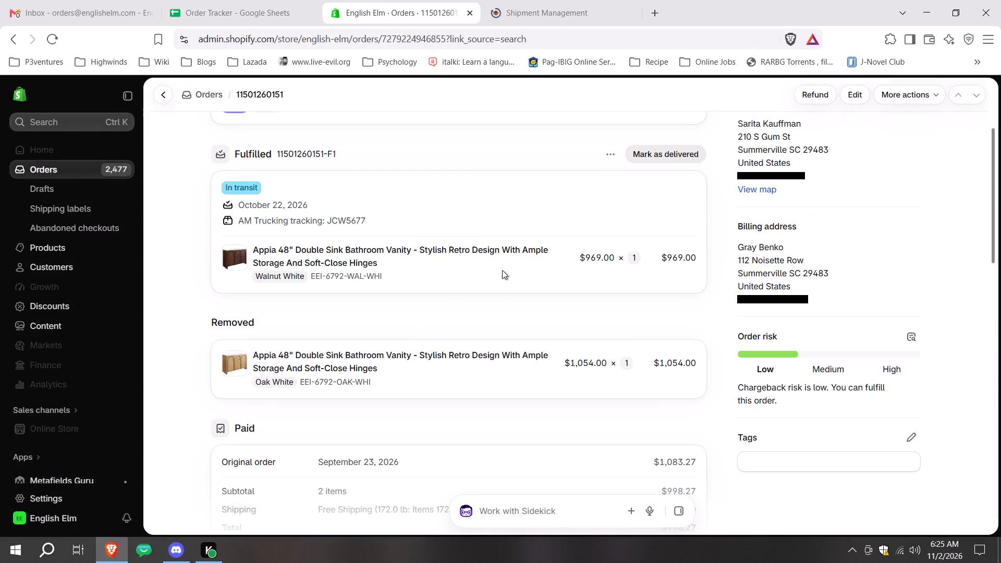
pyautogui.scroll(2, 514, 317)
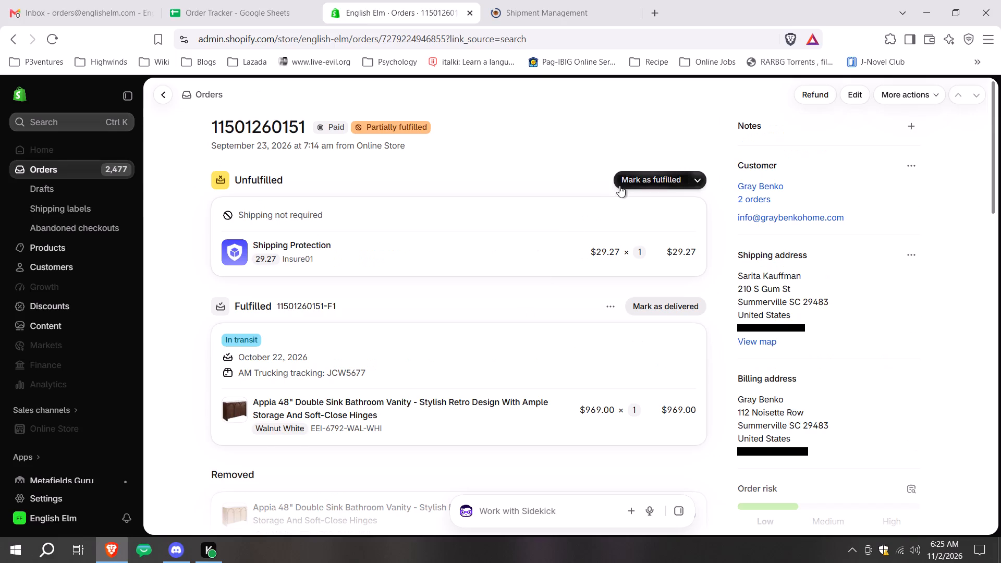
pyautogui.click(636, 181)
pyautogui.click(665, 327)
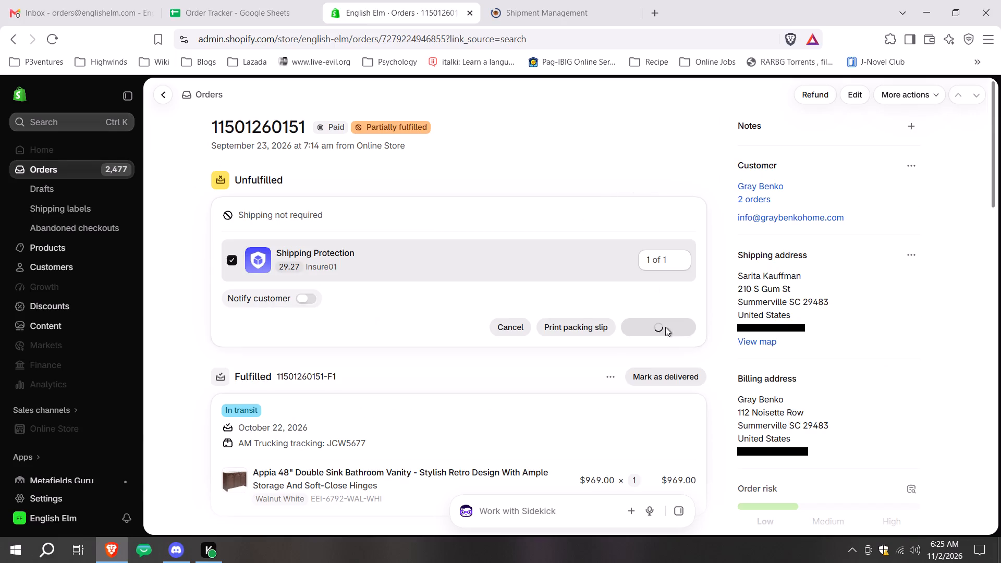
pyautogui.click(242, 0)
pyautogui.click(81, 316)
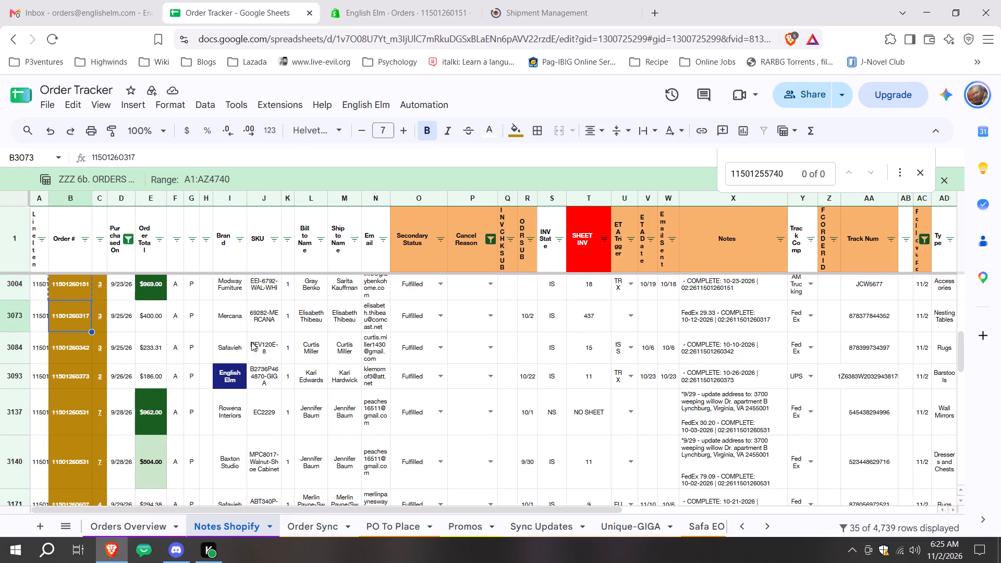
pyautogui.hotkey('ctrl', 'c')
pyautogui.click(369, 0)
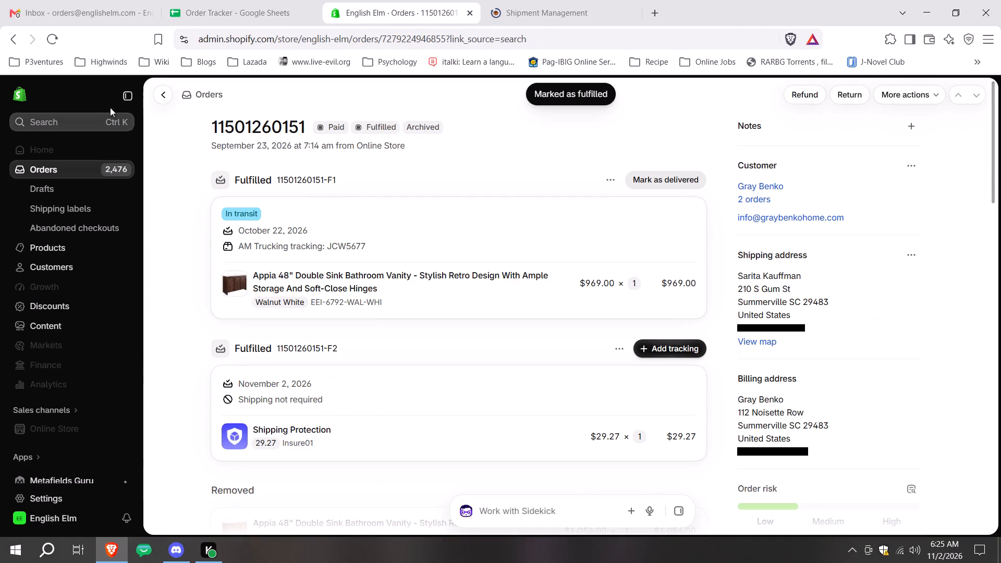
pyautogui.click(79, 122)
pyautogui.hotkey('ctrl', 'v')
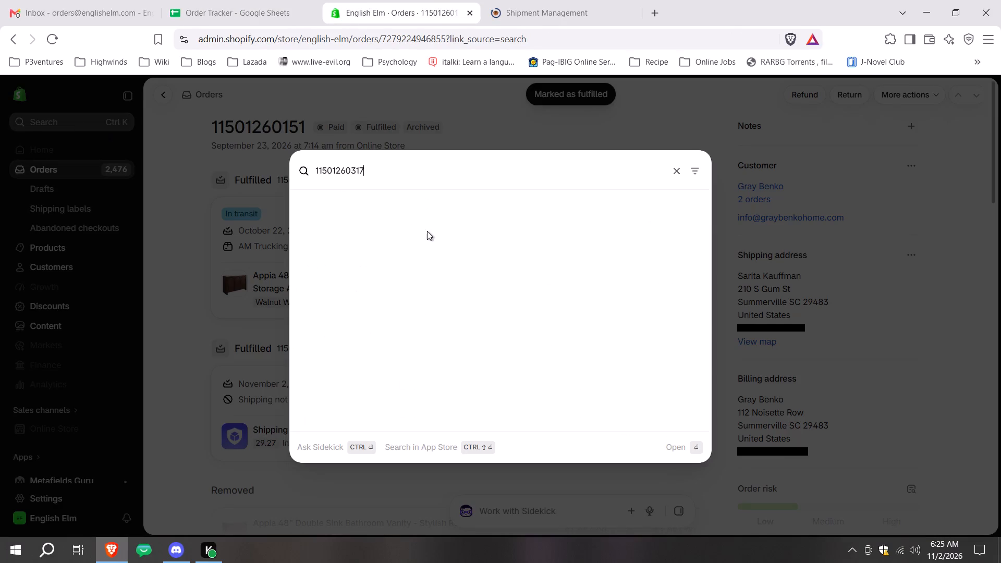
pyautogui.click(427, 232)
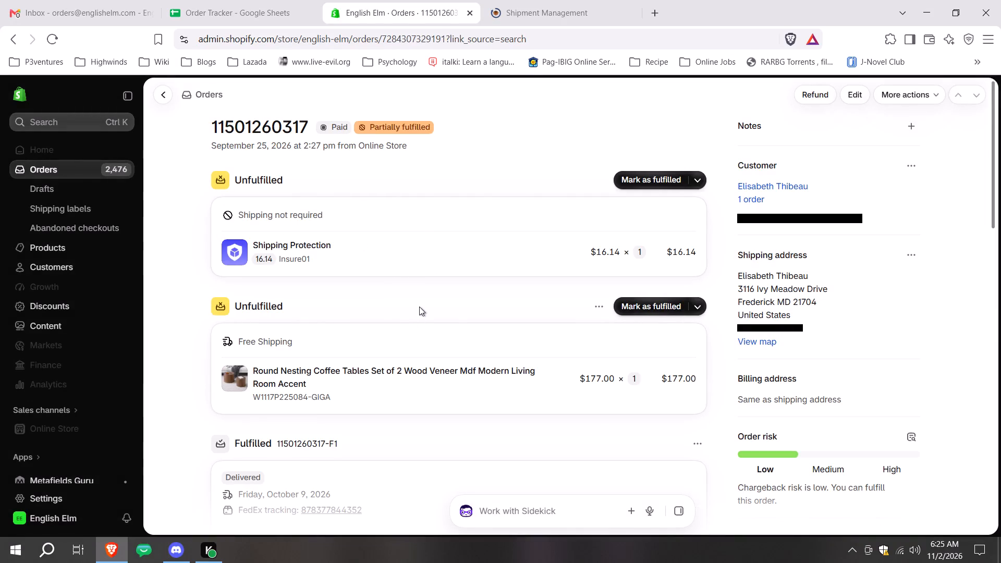
pyautogui.click(223, 0)
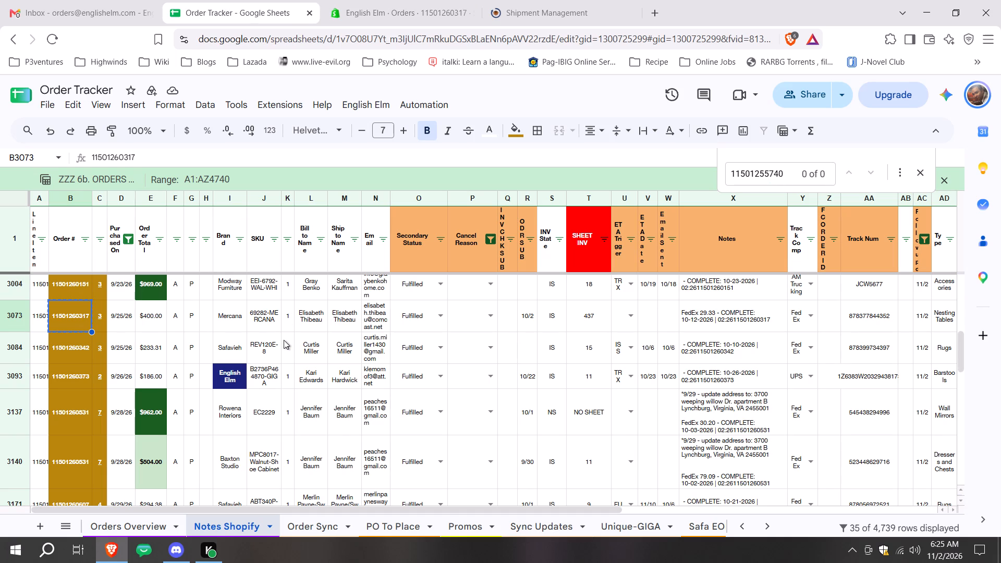
pyautogui.click(84, 342)
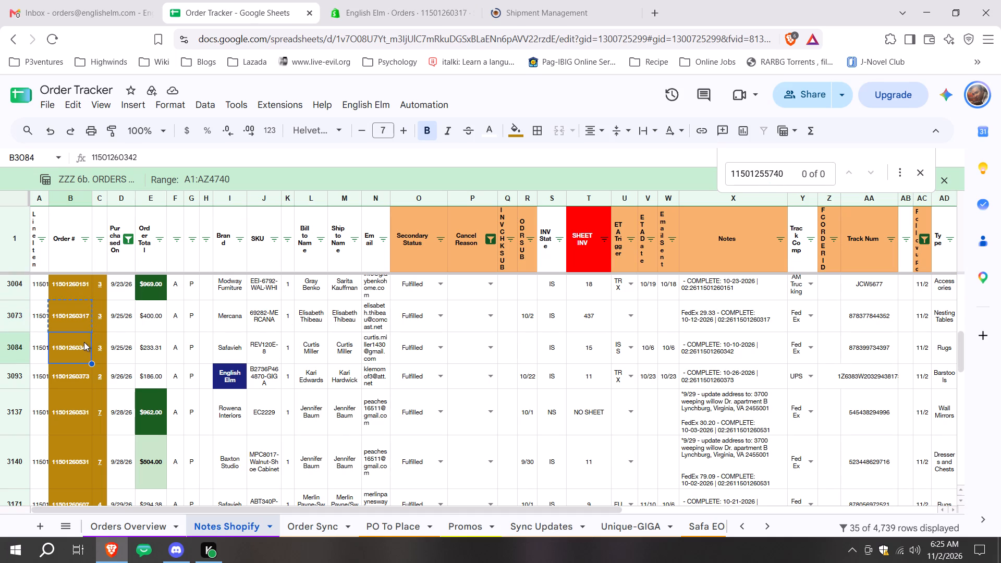
pyautogui.hotkey('ctrl', 'c')
pyautogui.click(405, 0)
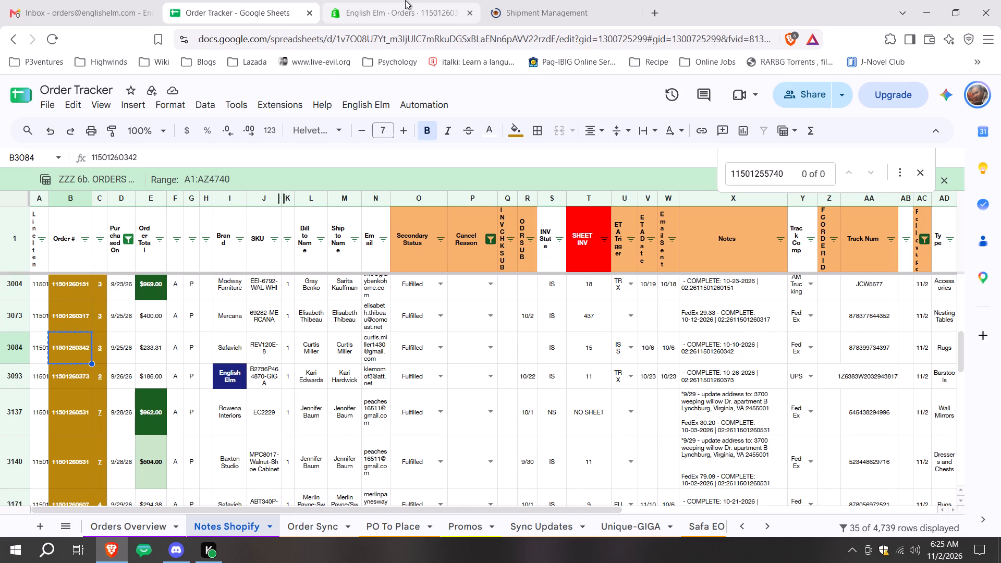
pyautogui.click(56, 123)
pyautogui.hotkey('ctrl', 'v')
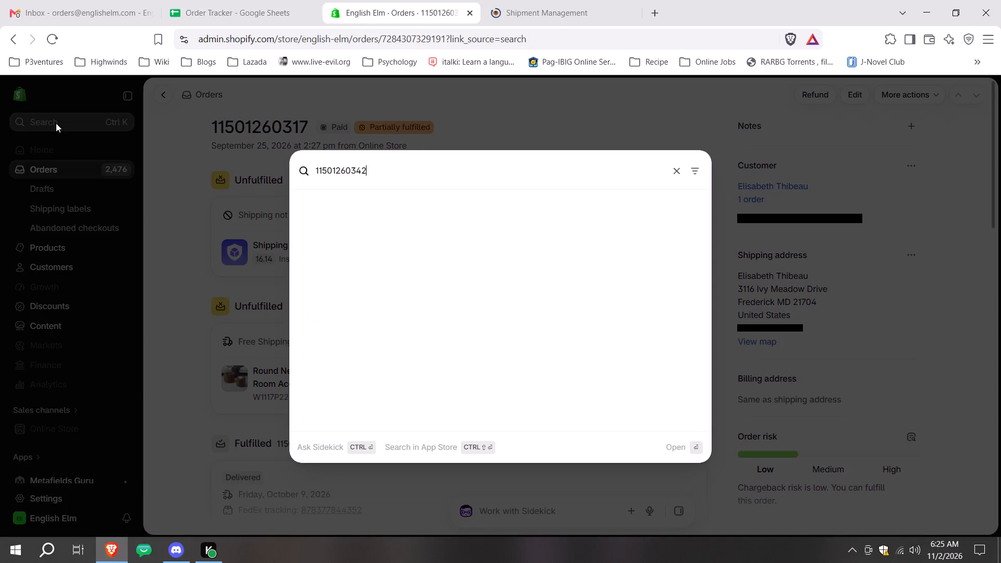
pyautogui.click(396, 225)
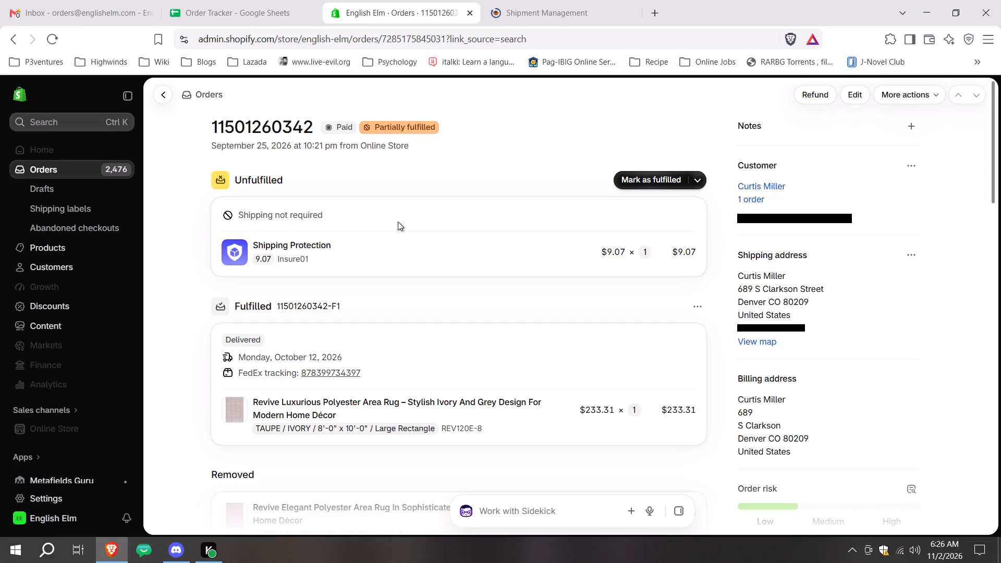
pyautogui.scroll(-1, 432, 241)
pyautogui.scroll(2, 414, 248)
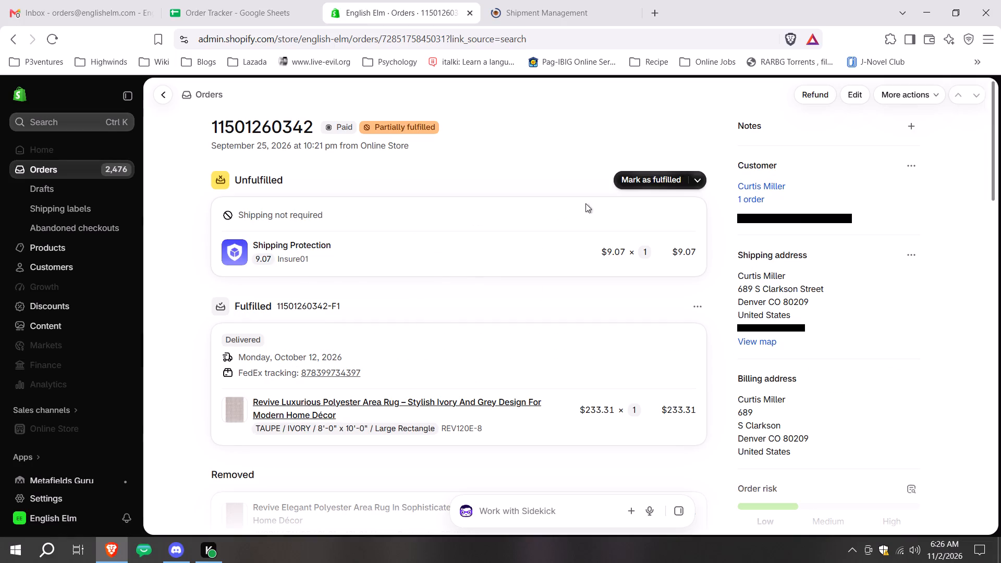
pyautogui.click(639, 179)
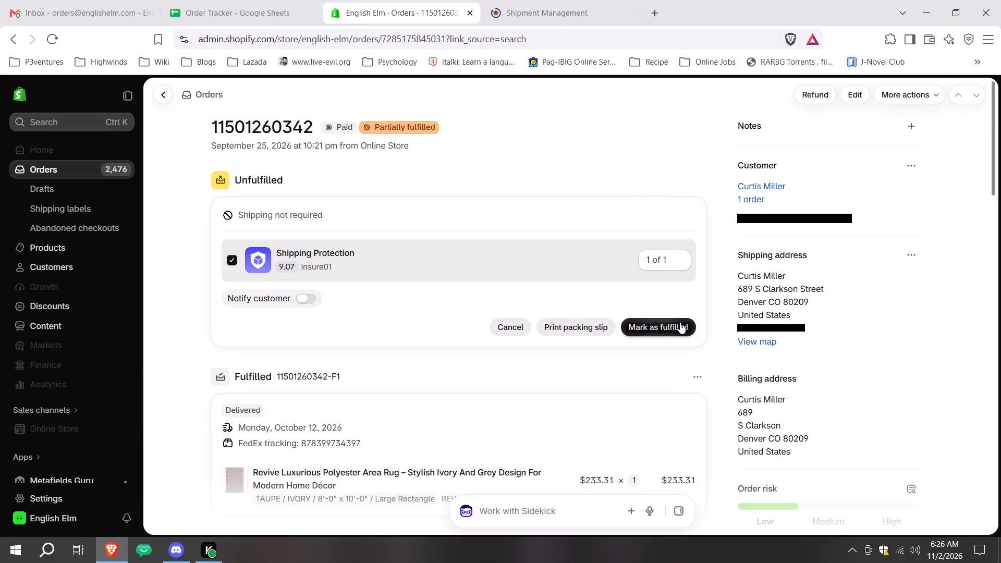
pyautogui.click(680, 322)
pyautogui.click(240, 0)
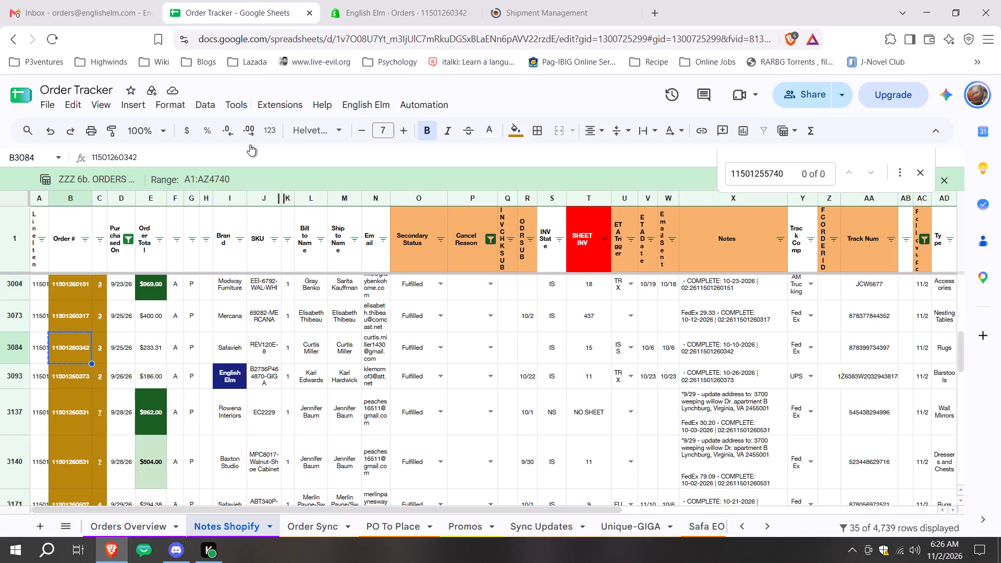
pyautogui.click(61, 381)
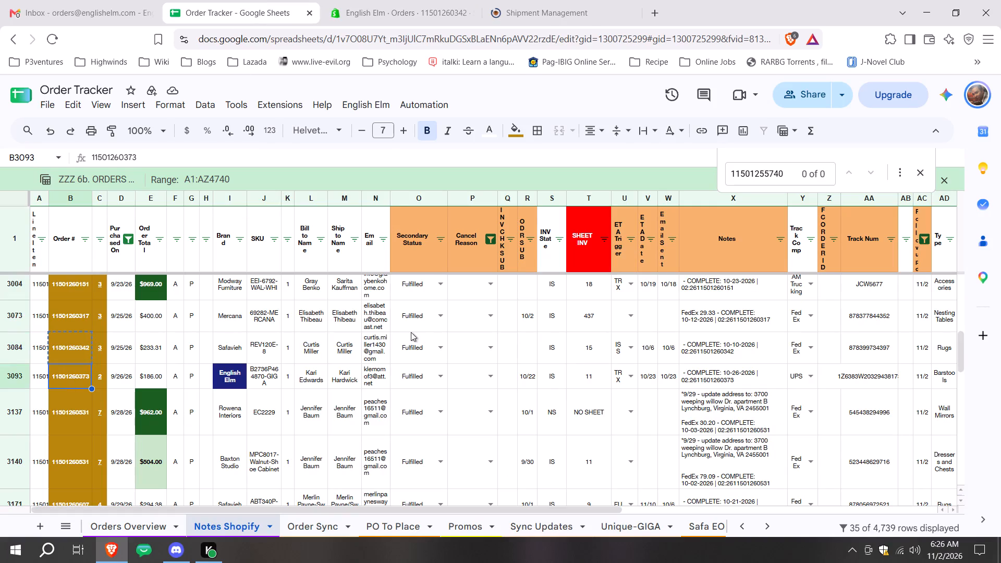
pyautogui.hotkey('ctrl', 'c')
pyautogui.click(421, 0)
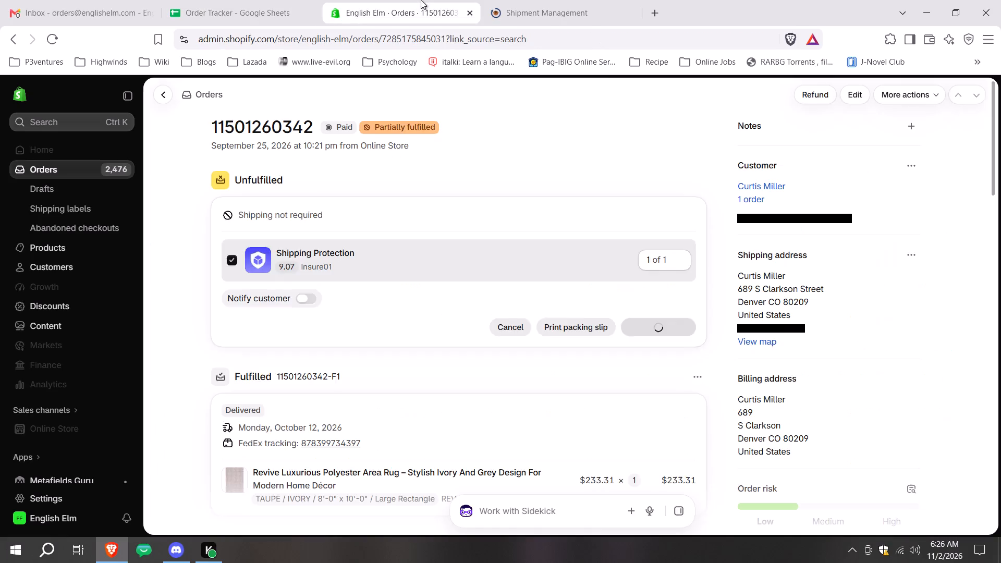
pyautogui.scroll(-1, 447, 211)
pyautogui.scroll(-1, 446, 270)
pyautogui.scroll(3, 343, 268)
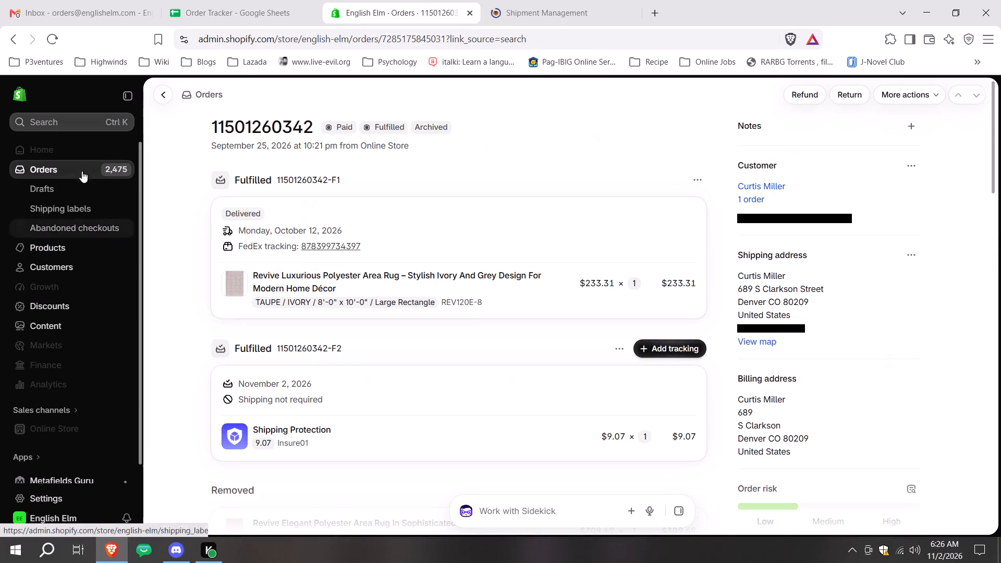
pyautogui.click(74, 140)
pyautogui.click(71, 130)
pyautogui.hotkey('ctrl', 'v')
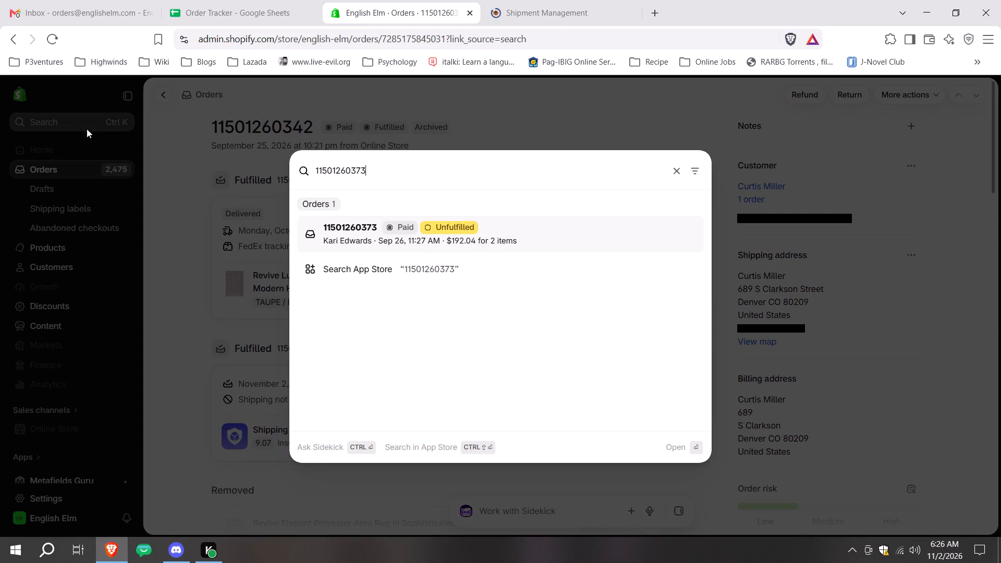
pyautogui.click(442, 237)
pyautogui.click(204, 0)
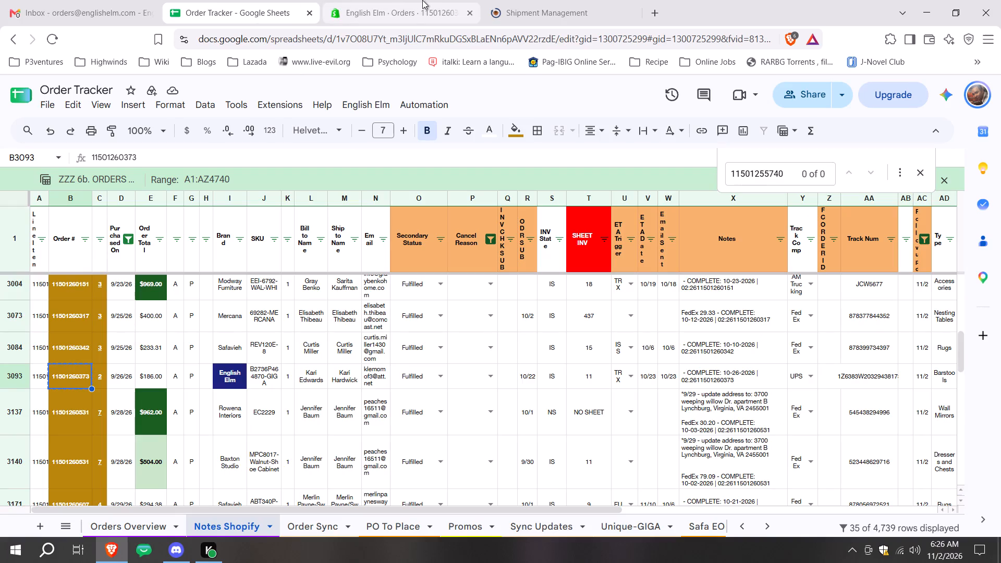
pyautogui.click(422, 0)
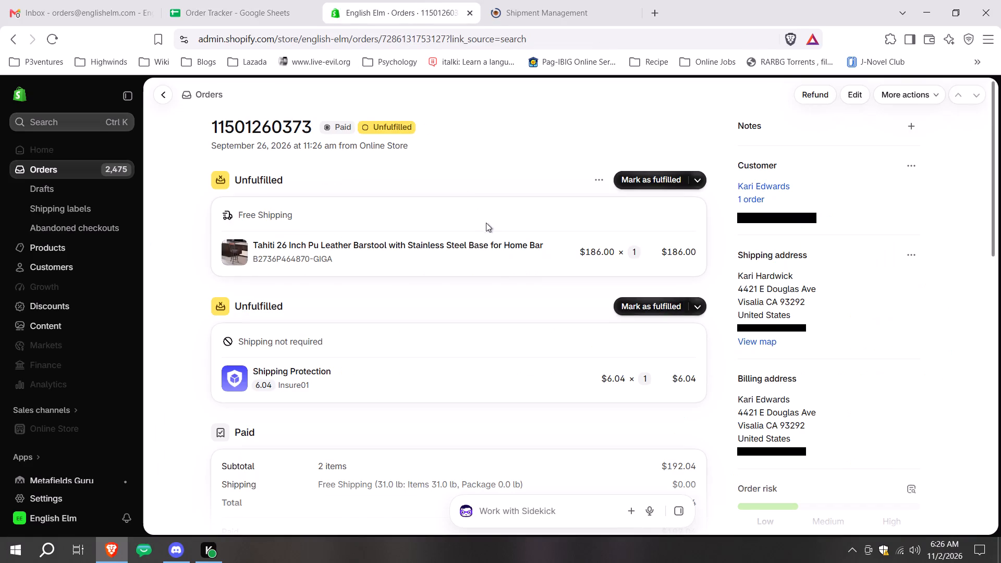
pyautogui.click(236, 16)
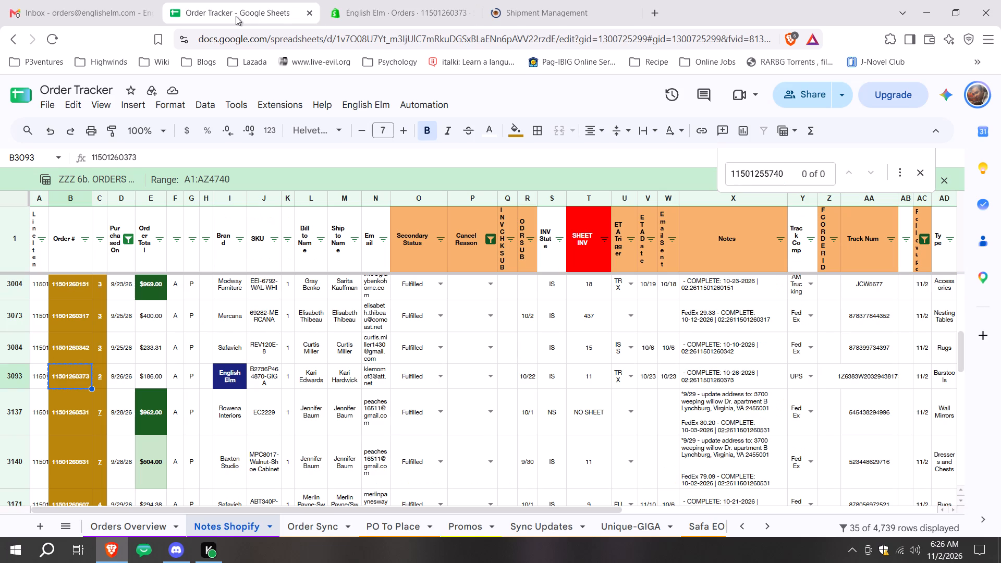
pyautogui.click(851, 370)
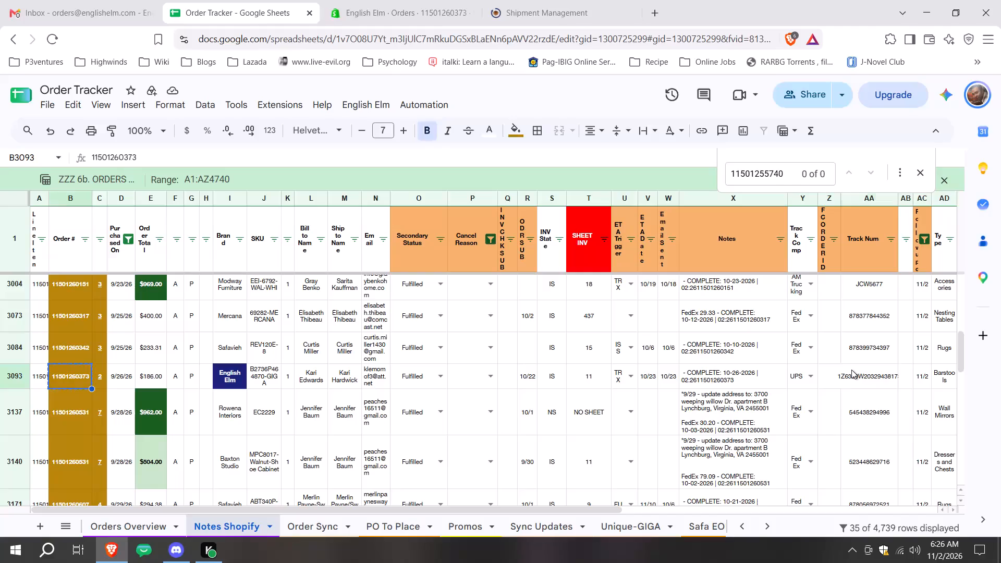
pyautogui.hotkey('ctrl', 'c')
pyautogui.click(395, 0)
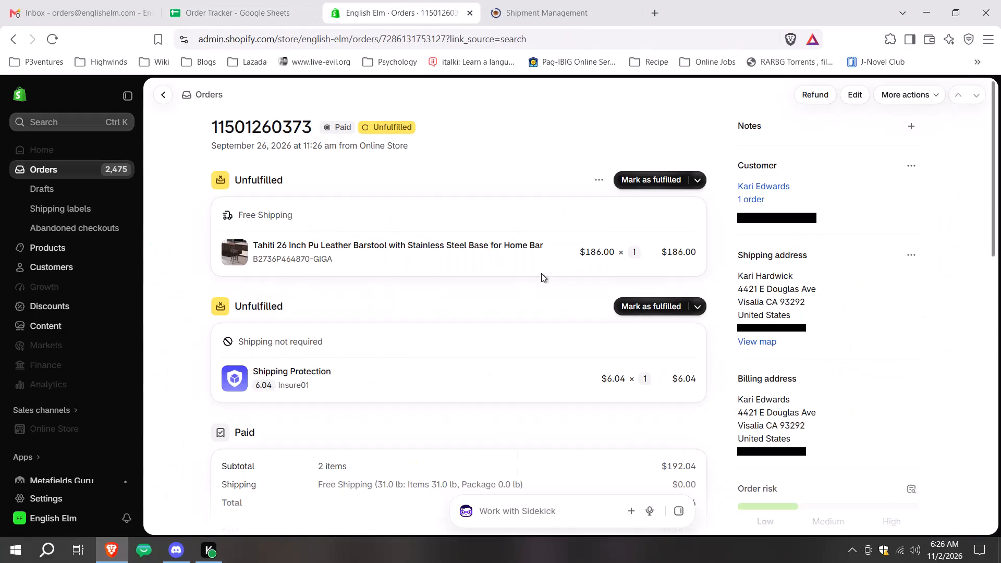
pyautogui.click(649, 177)
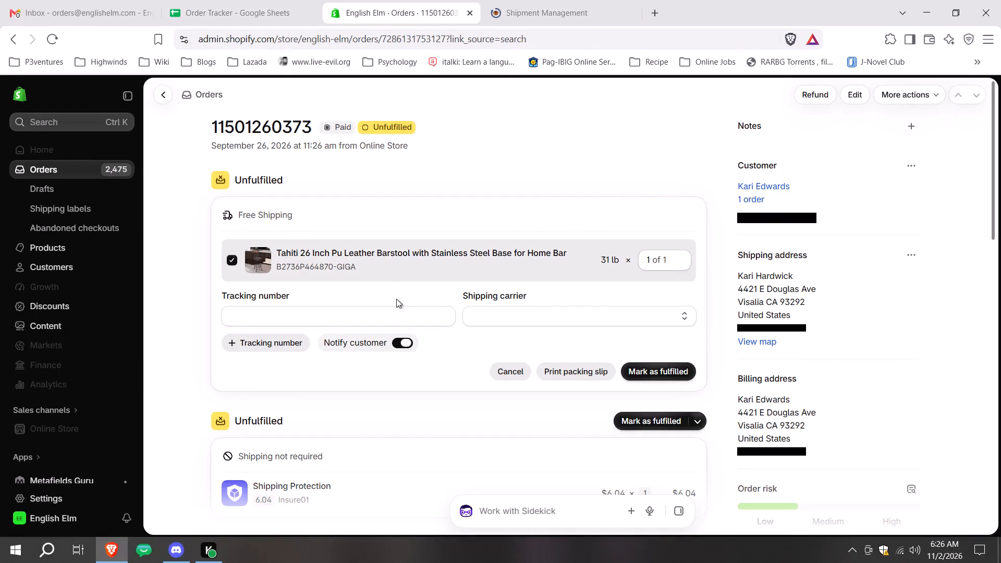
pyautogui.click(422, 315)
pyautogui.hotkey('ctrl', 'v')
pyautogui.click(585, 314)
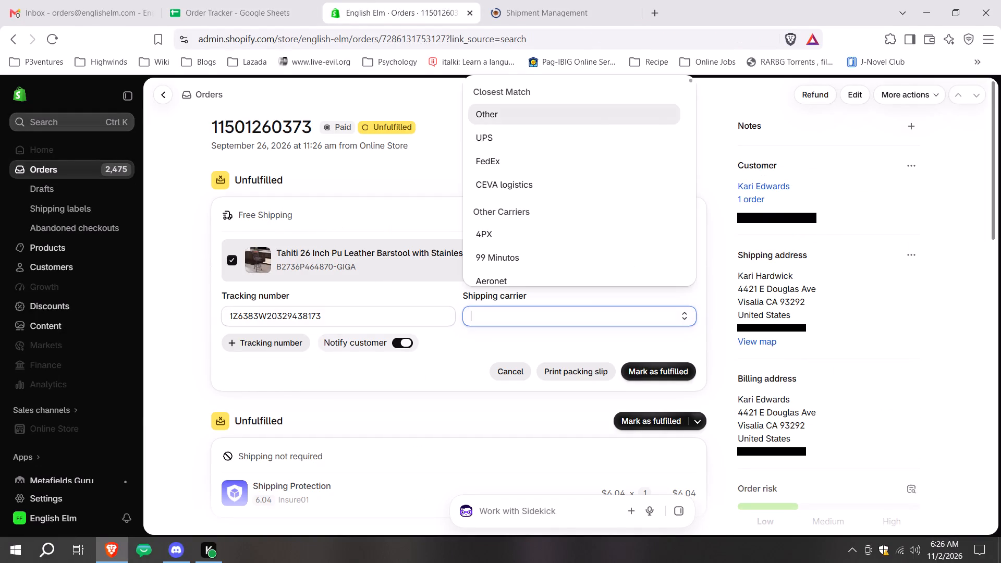
pyautogui.click(569, 138)
pyautogui.click(678, 369)
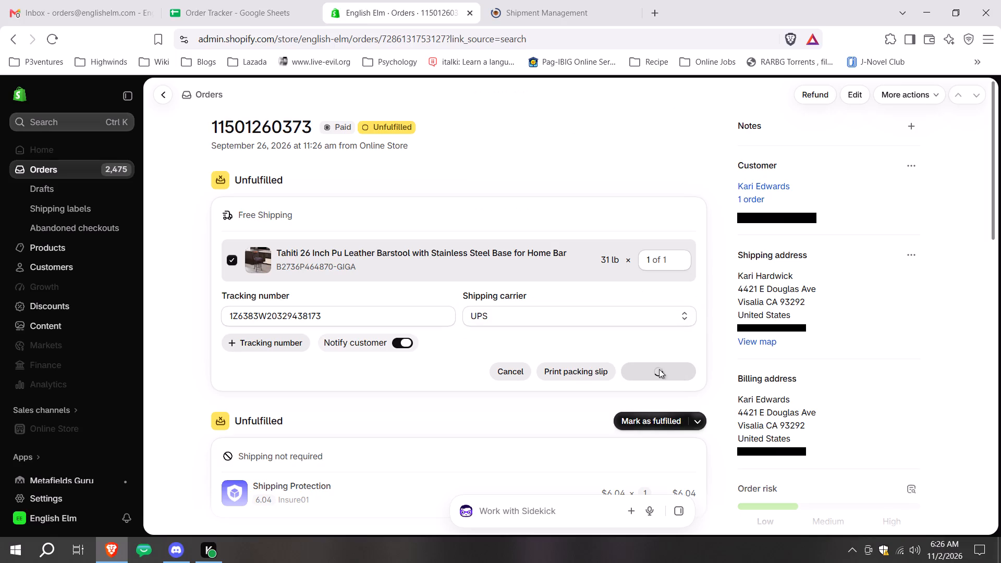
pyautogui.click(281, 0)
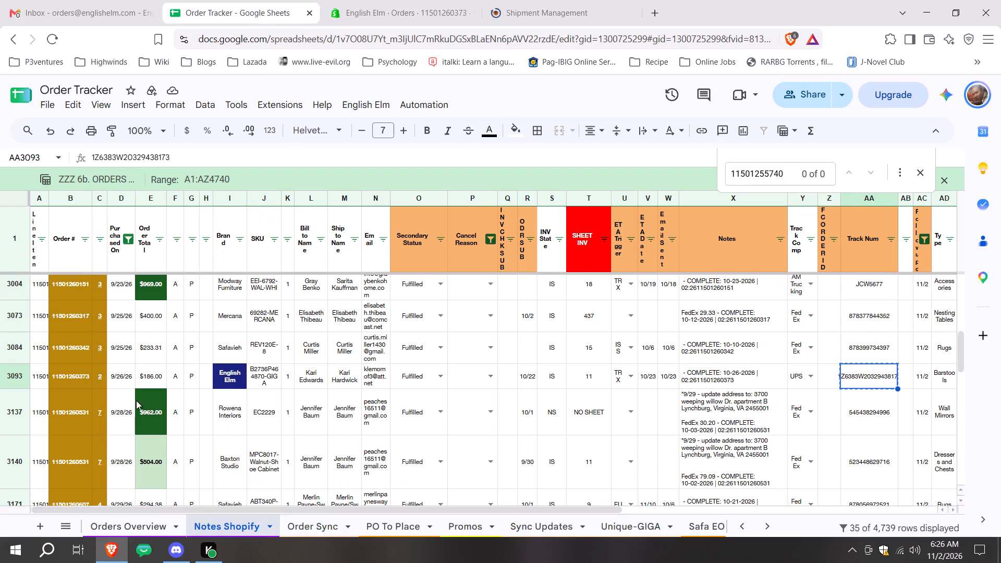
pyautogui.click(81, 413)
pyautogui.hotkey('ctrl', 'c')
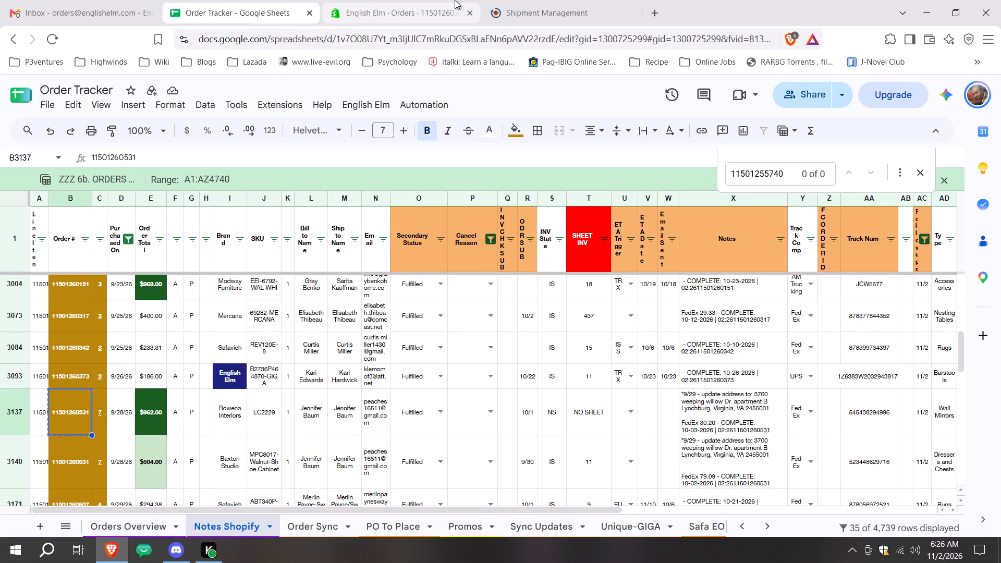
pyautogui.click(410, 0)
pyautogui.click(49, 116)
pyautogui.hotkey('ctrl', 'v')
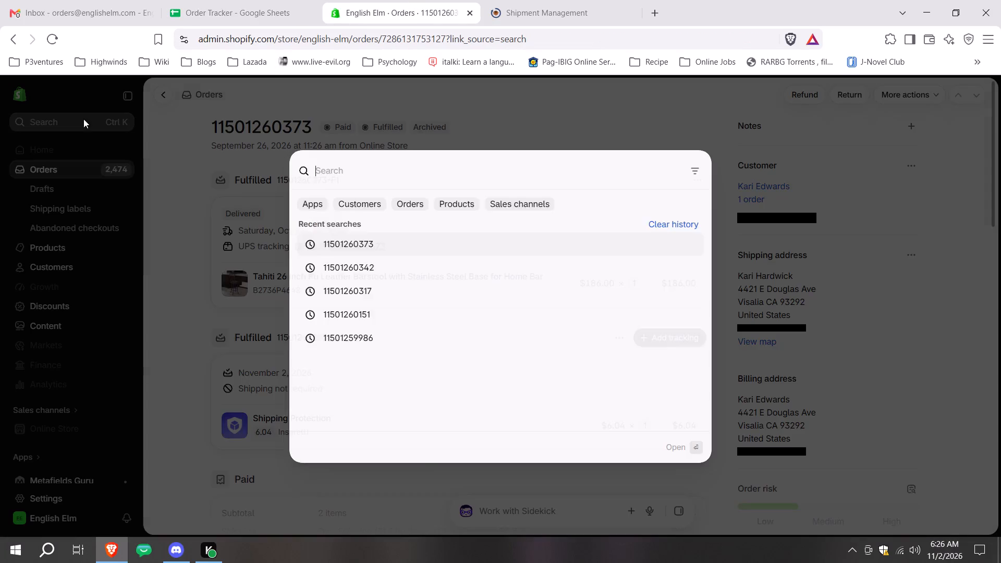
pyautogui.click(454, 231)
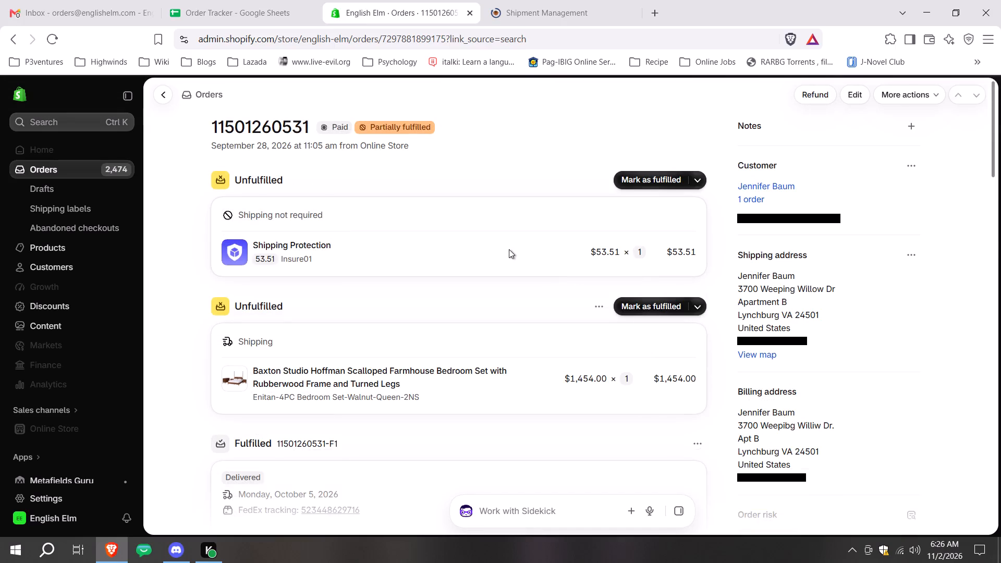
pyautogui.scroll(-1, 509, 249)
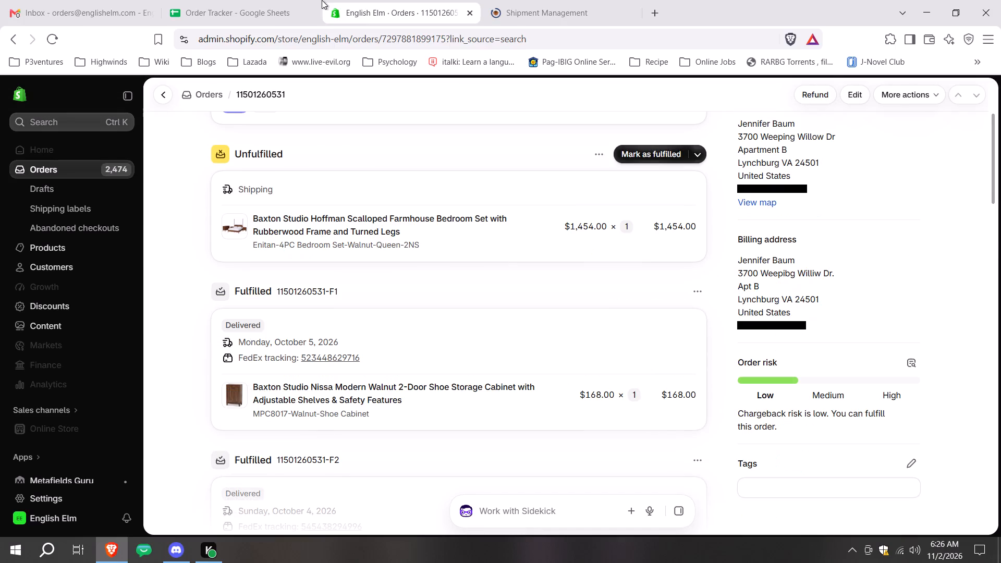
pyautogui.click(322, 0)
pyautogui.click(248, 0)
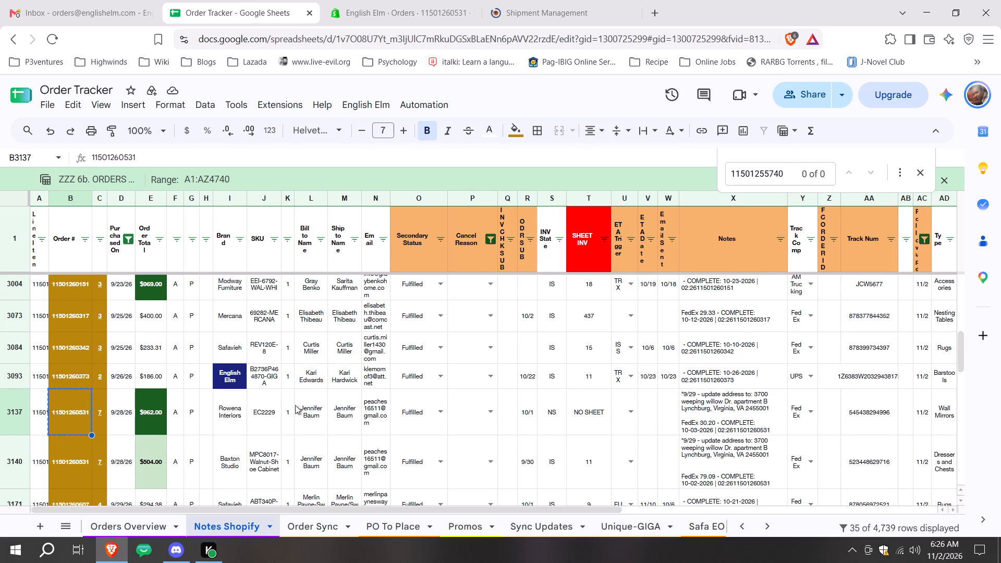
pyautogui.scroll(-1, 302, 410)
pyautogui.click(453, 0)
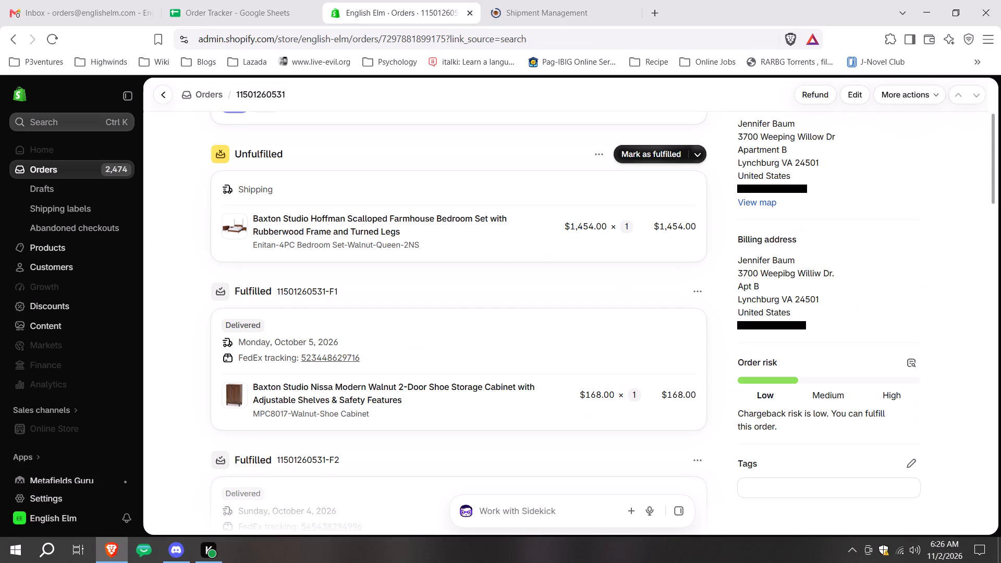
pyautogui.click(248, 0)
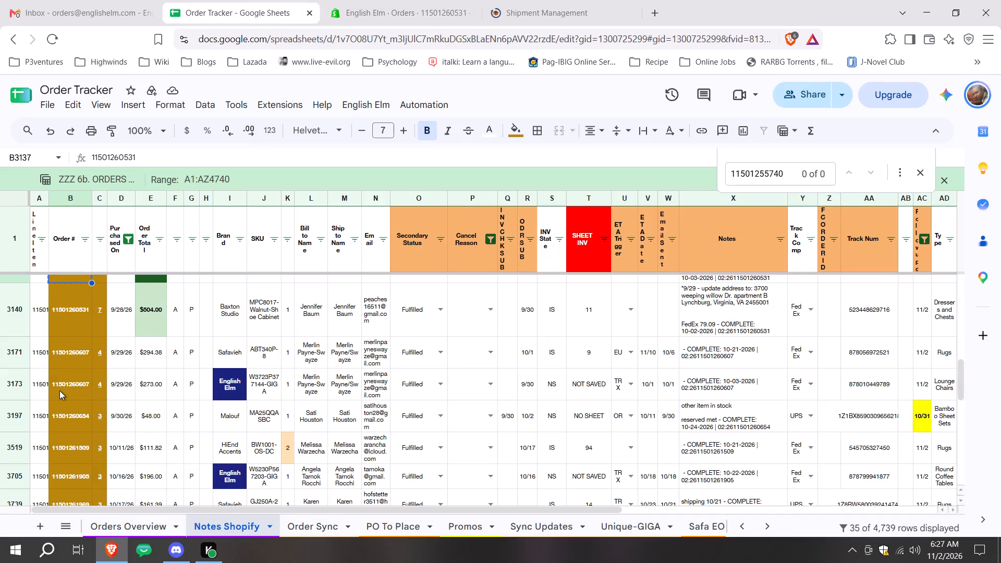
pyautogui.click(64, 422)
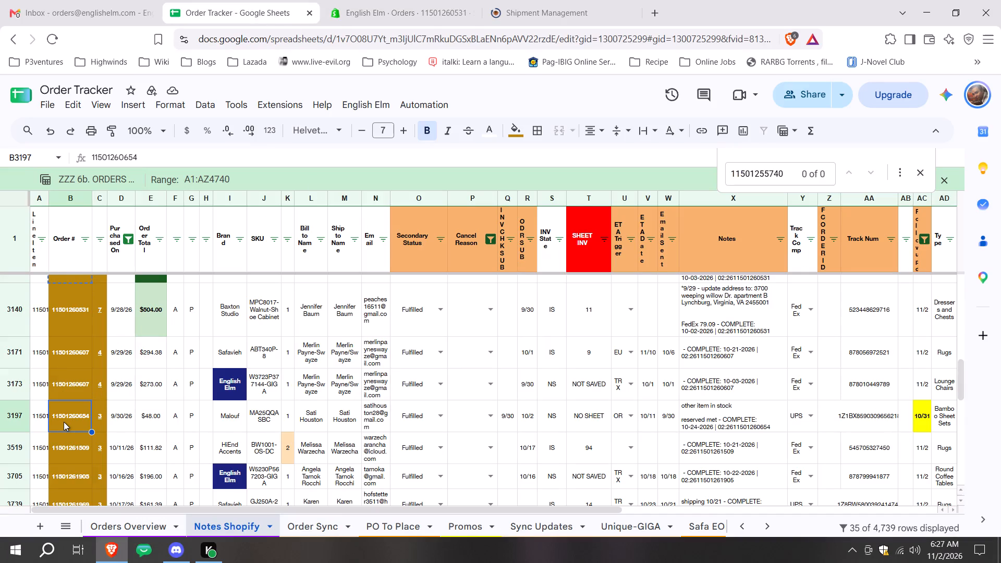
pyautogui.click(84, 350)
pyautogui.hotkey('ctrl', 'c')
pyautogui.click(445, 0)
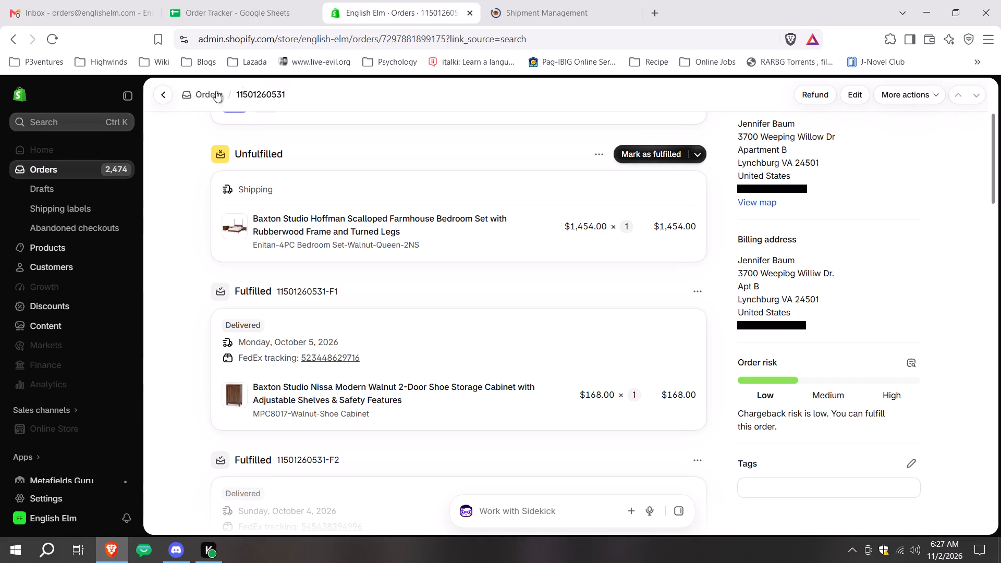
pyautogui.click(66, 120)
pyautogui.hotkey('ctrl', 'v')
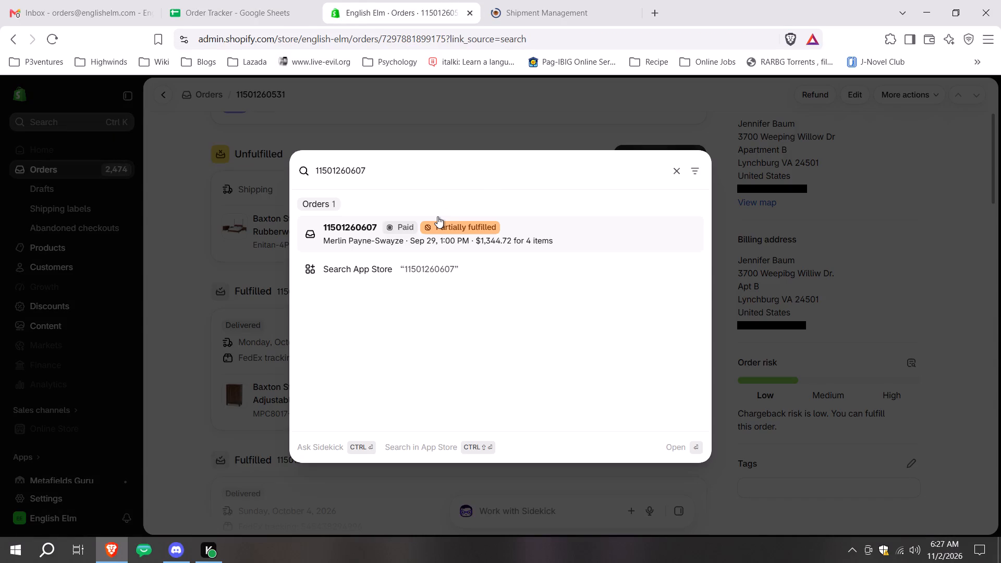
pyautogui.click(440, 226)
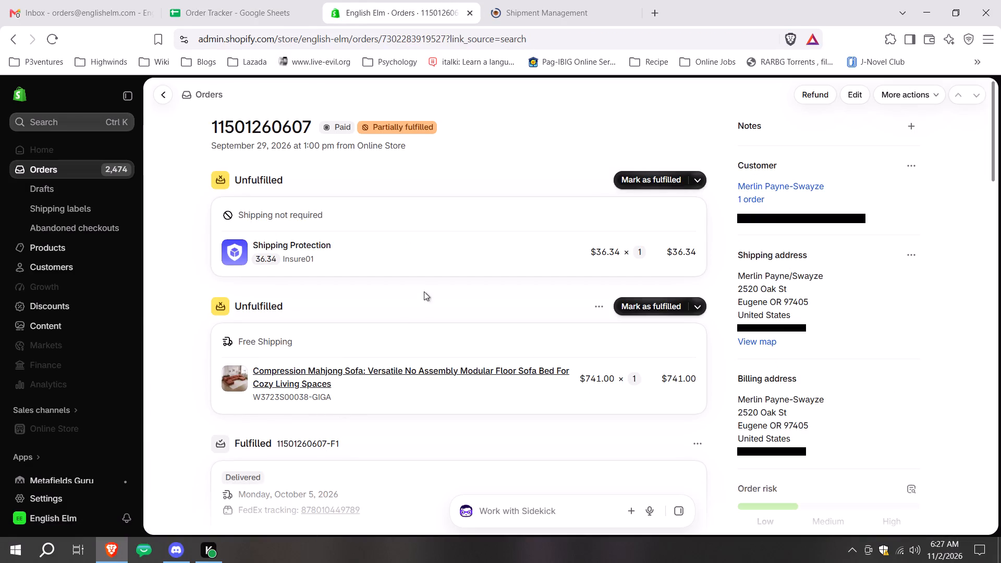
pyautogui.scroll(-2, 420, 306)
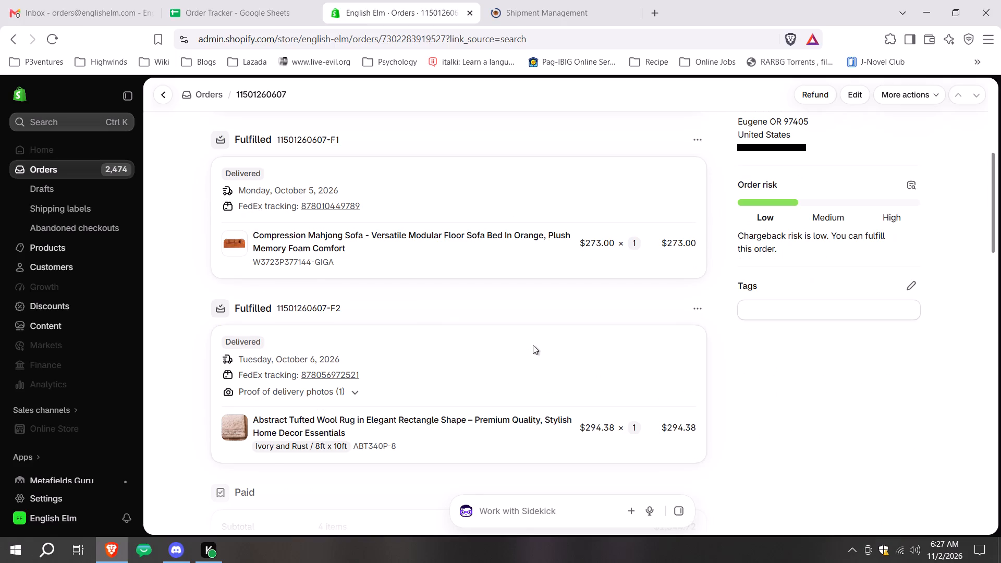
pyautogui.scroll(1, 533, 345)
pyautogui.click(214, 0)
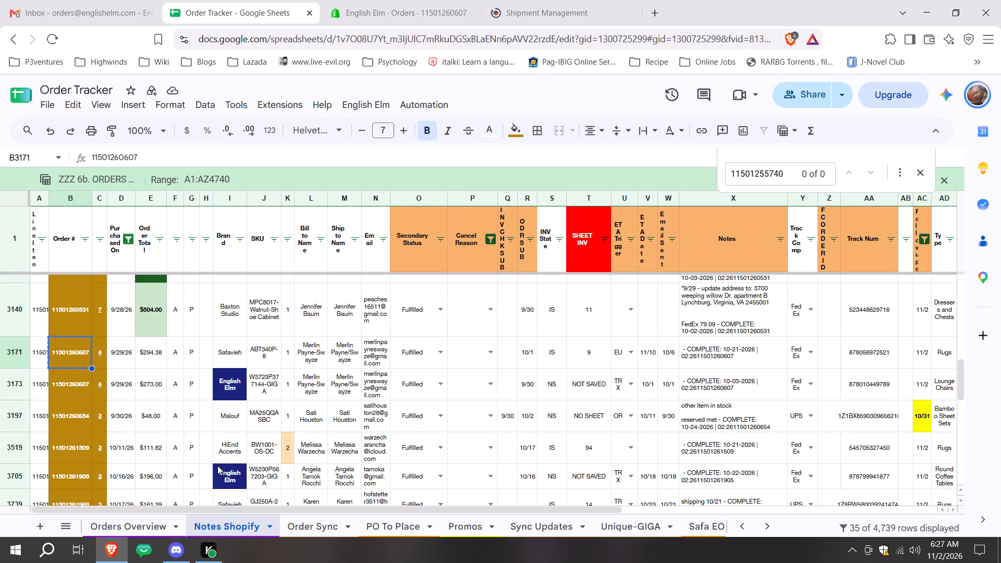
pyautogui.click(79, 425)
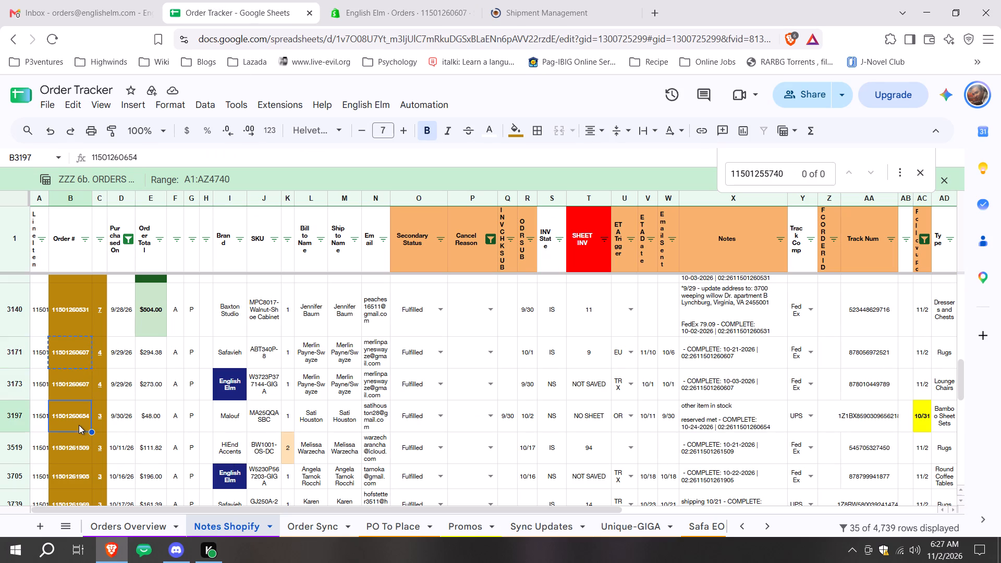
pyautogui.hotkey('ctrl', 'c')
pyautogui.click(444, 0)
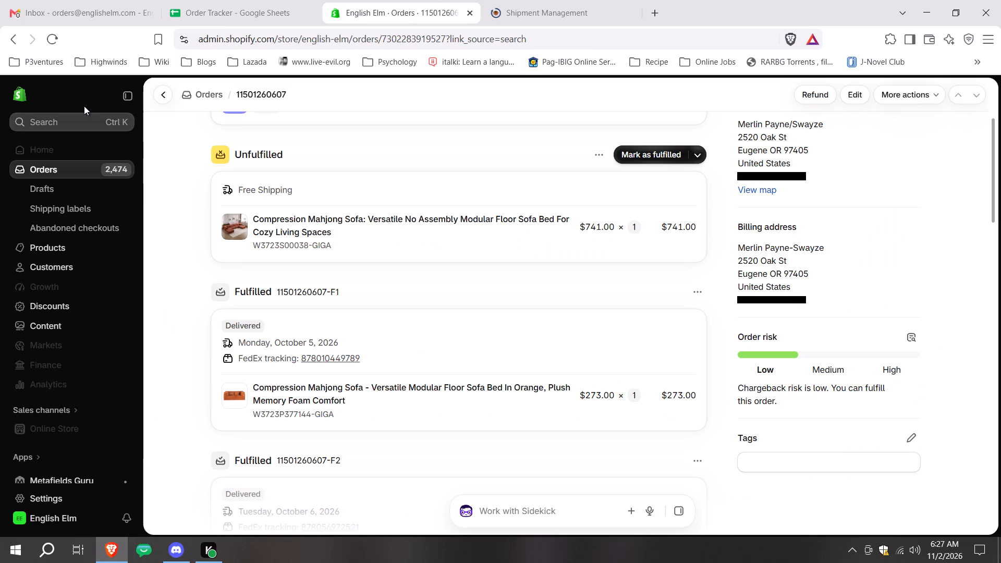
pyautogui.click(90, 117)
pyautogui.hotkey('ctrl', 'v')
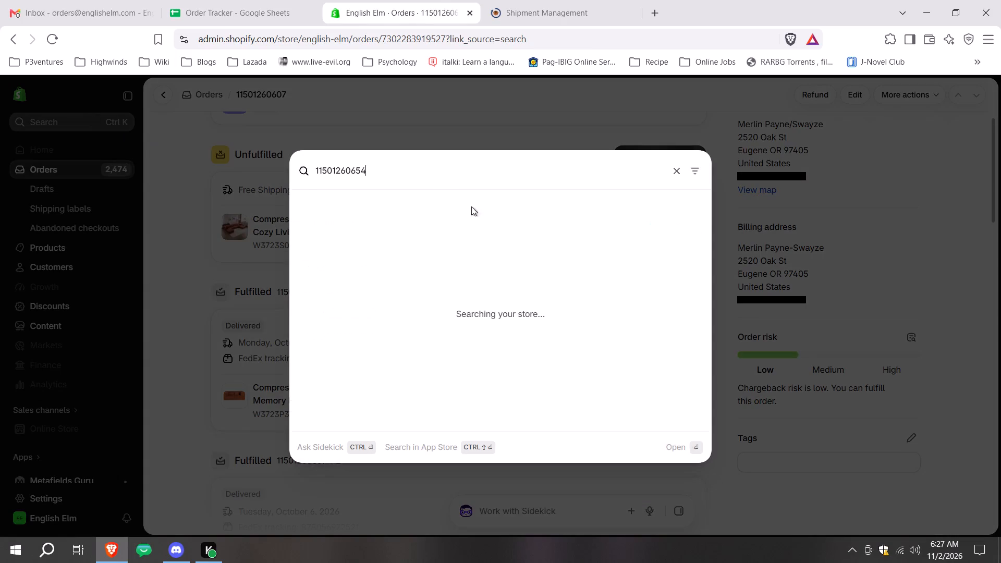
pyautogui.click(447, 222)
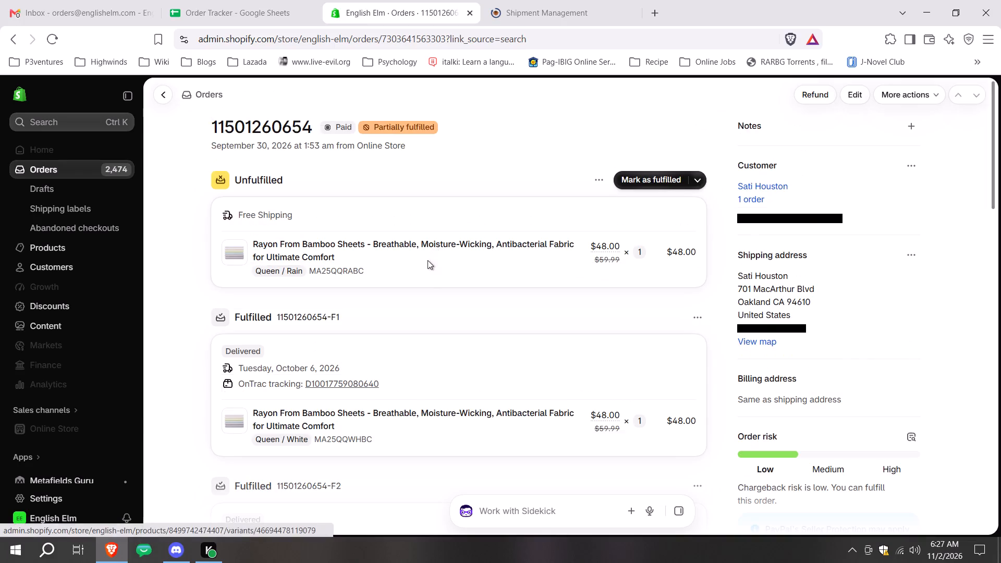
pyautogui.click(266, 0)
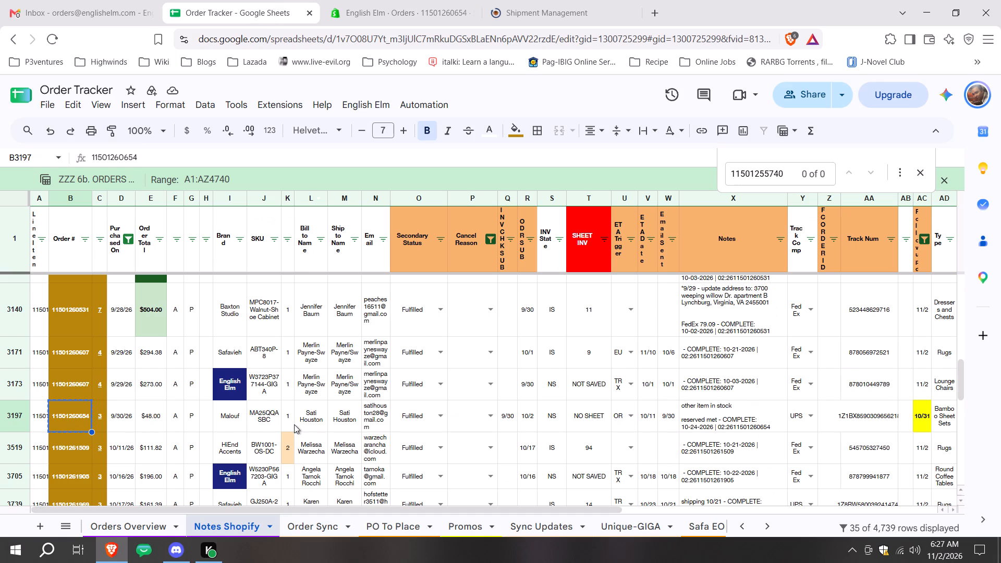
pyautogui.click(72, 449)
pyautogui.hotkey('ctrl', 'c')
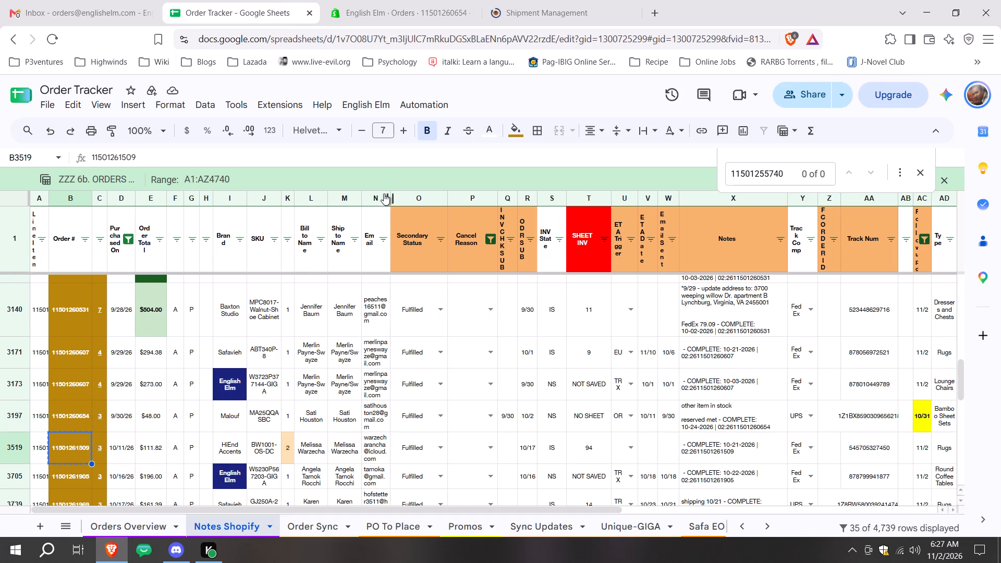
pyautogui.click(380, 0)
pyautogui.click(67, 124)
pyautogui.hotkey('ctrl', 'v')
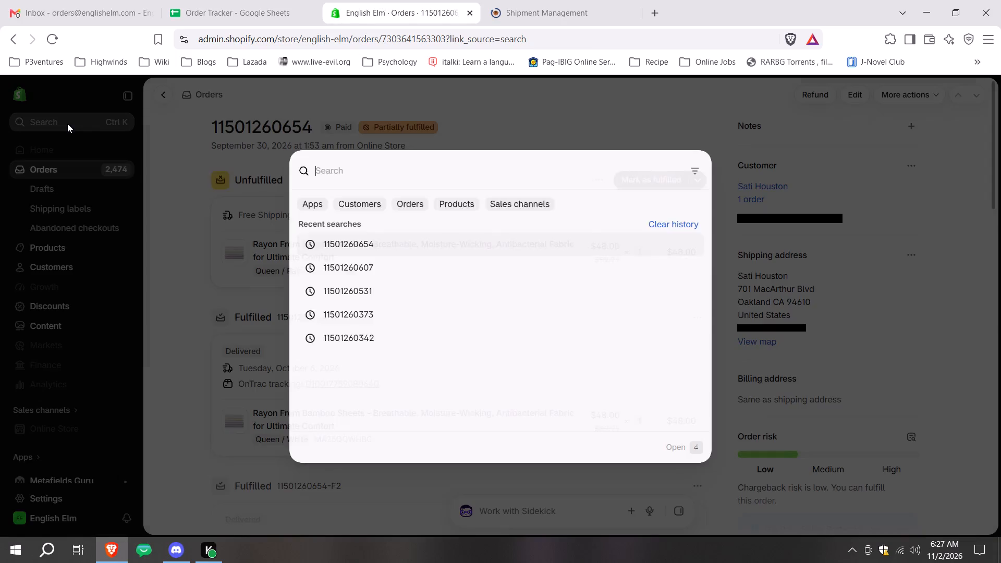
pyautogui.click(411, 218)
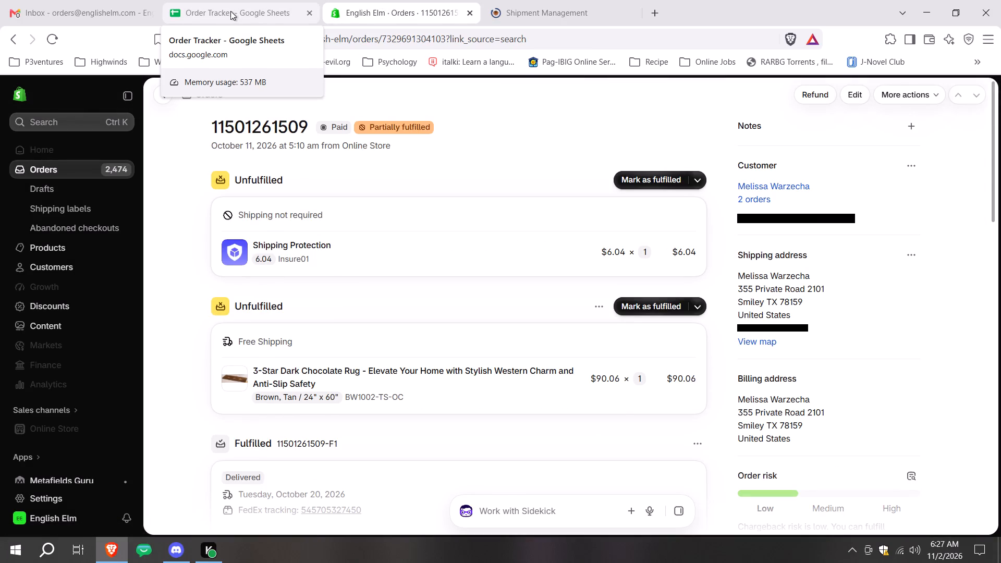
pyautogui.click(278, 0)
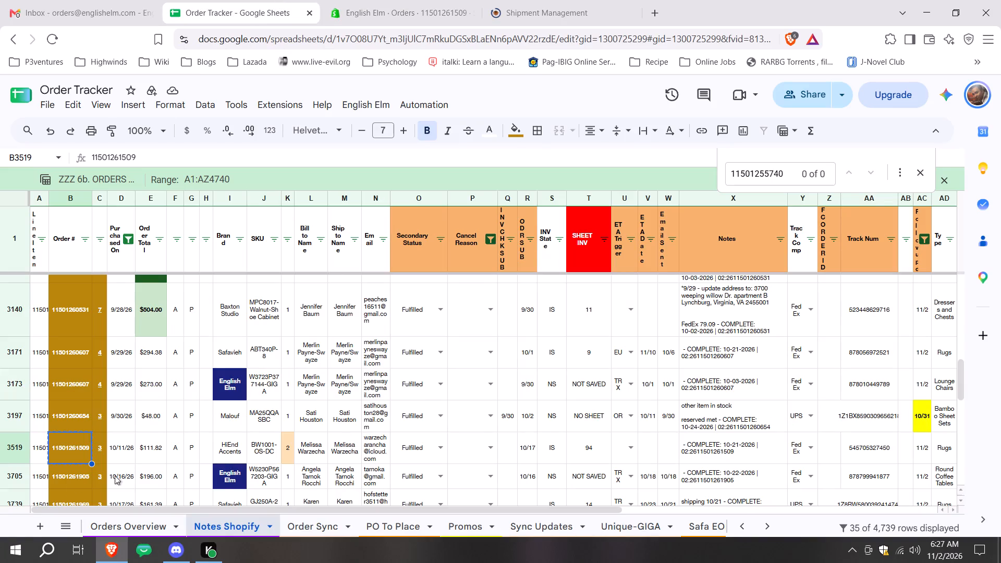
pyautogui.click(68, 485)
pyautogui.hotkey('ctrl', 'c')
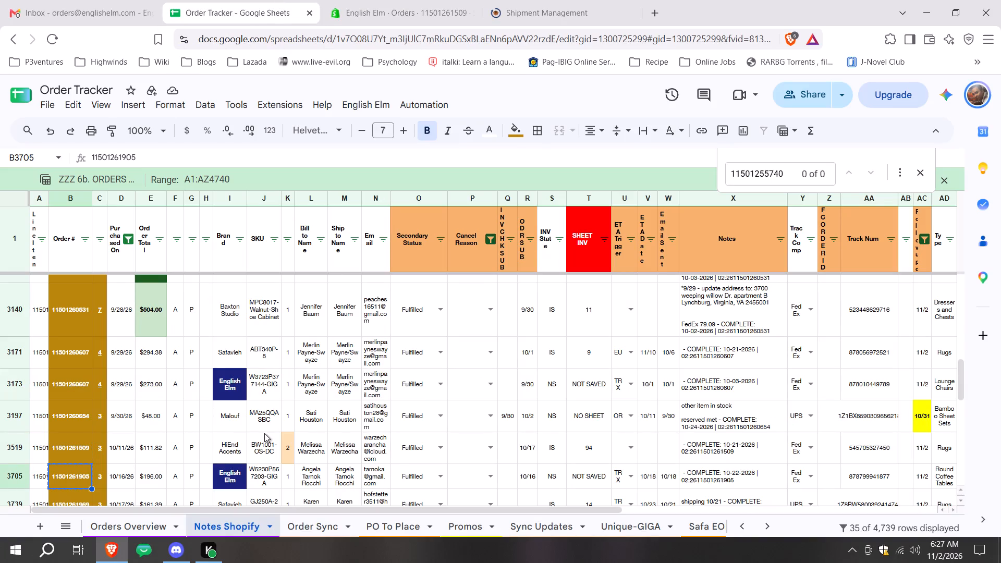
pyautogui.scroll(-1, 388, 344)
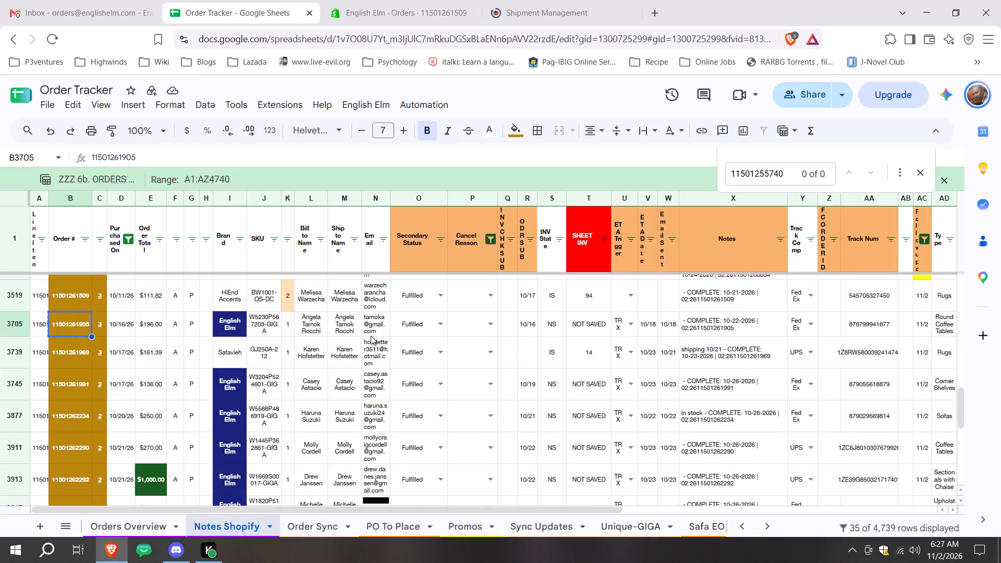
pyautogui.click(425, 0)
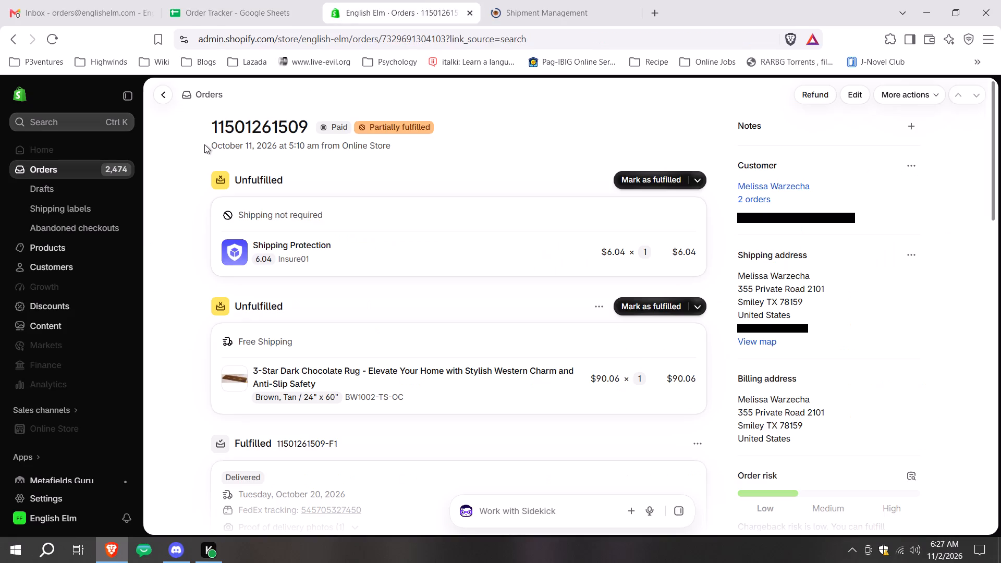
pyautogui.click(90, 138)
pyautogui.click(82, 120)
pyautogui.hotkey('ctrl', 'v')
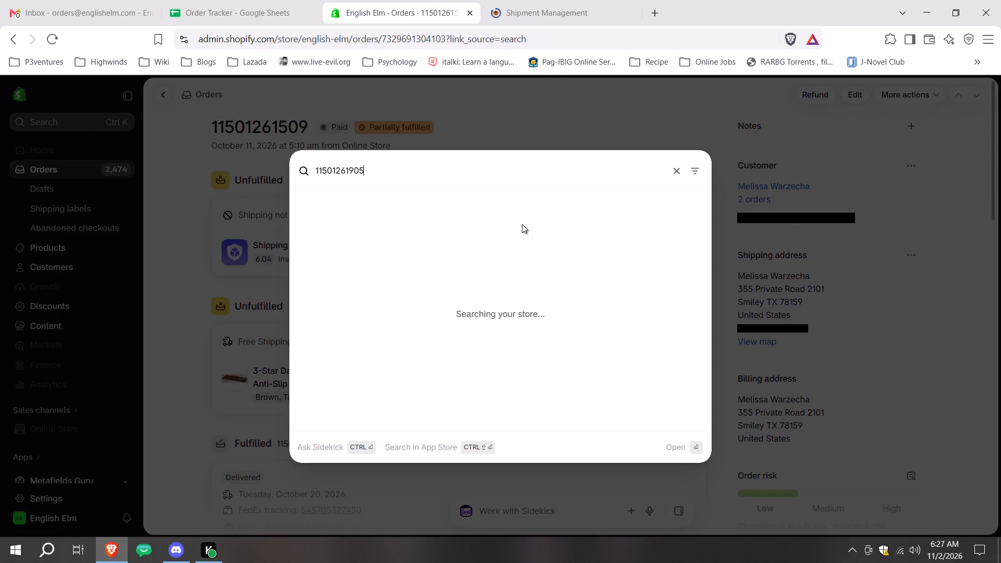
pyautogui.click(407, 226)
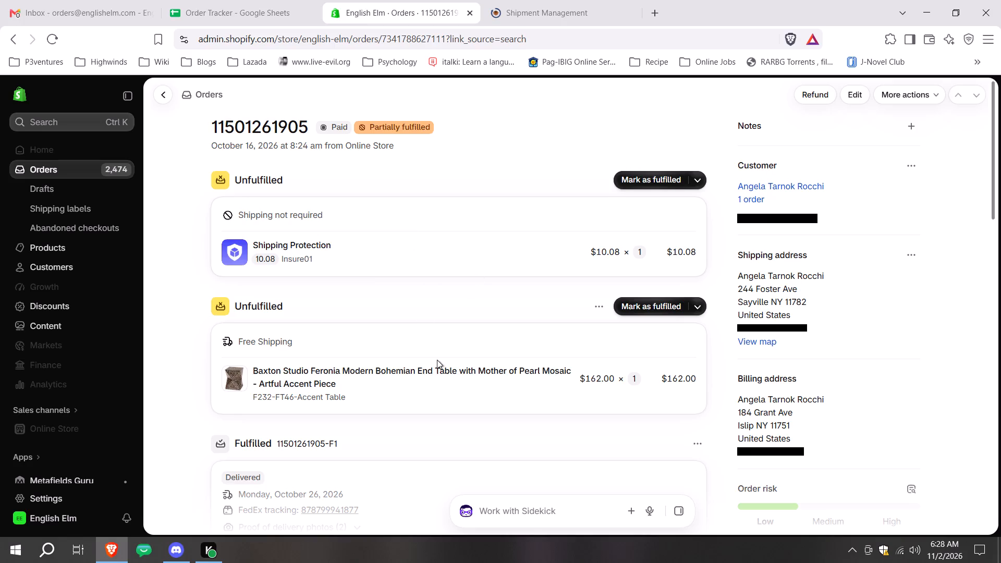
pyautogui.scroll(-1, 445, 360)
pyautogui.click(266, 0)
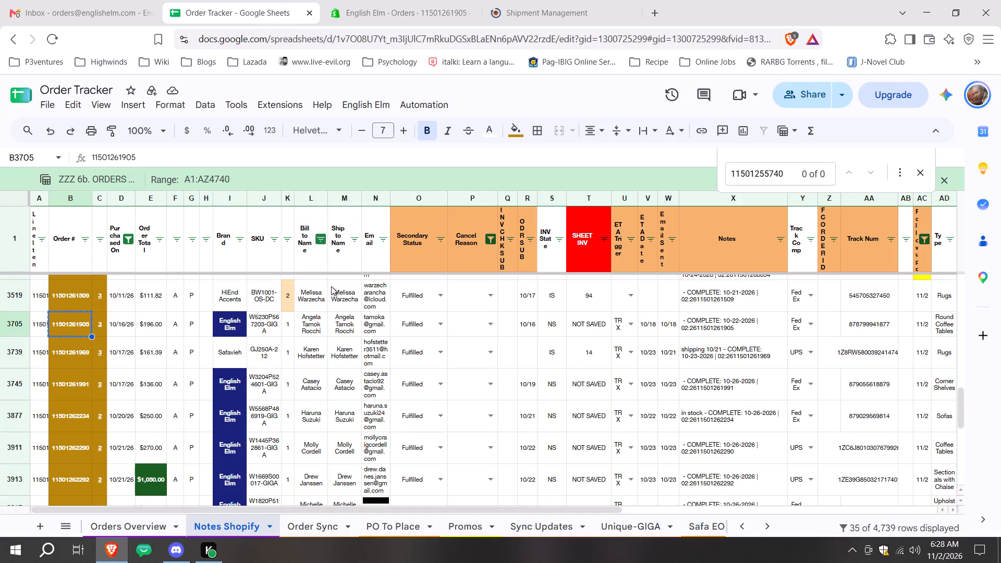
pyautogui.click(69, 360)
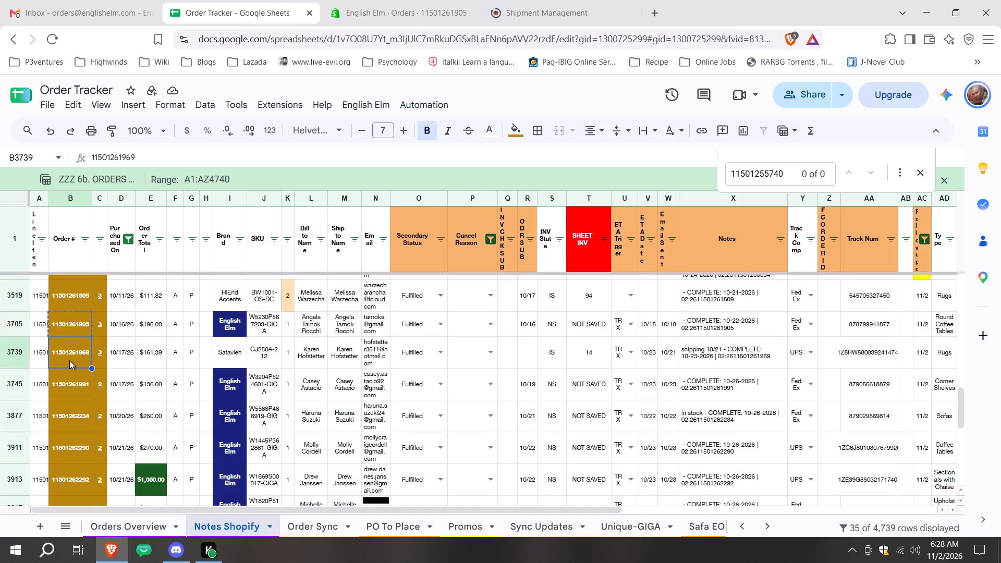
pyautogui.hotkey('ctrl', 'c')
pyautogui.click(375, 0)
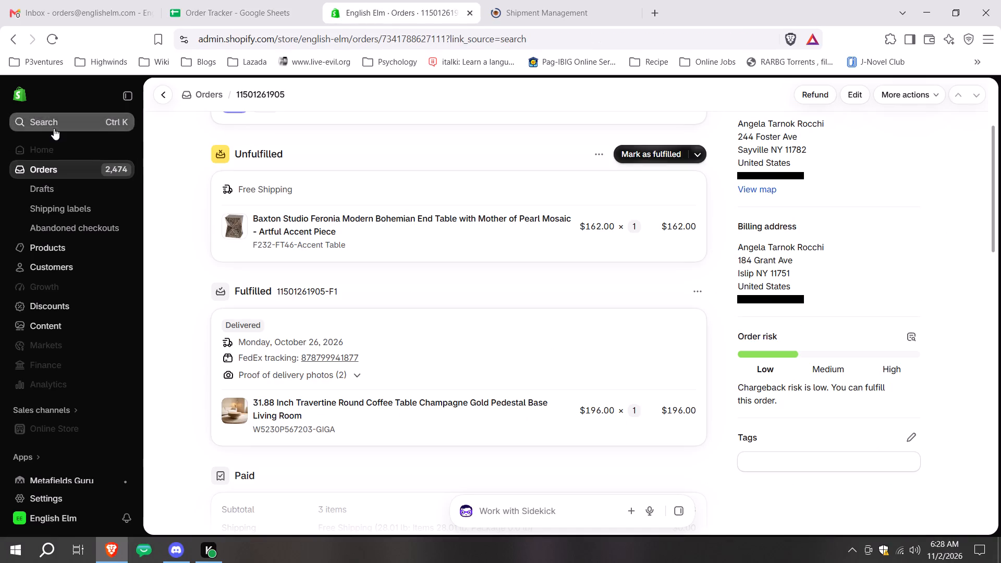
pyautogui.click(54, 128)
pyautogui.hotkey('ctrl', 'v')
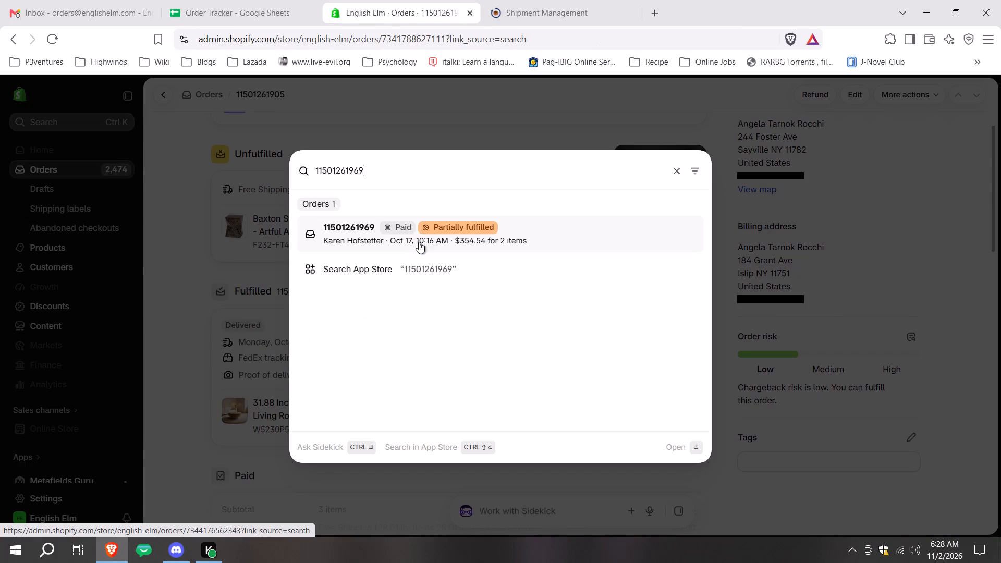
pyautogui.click(419, 242)
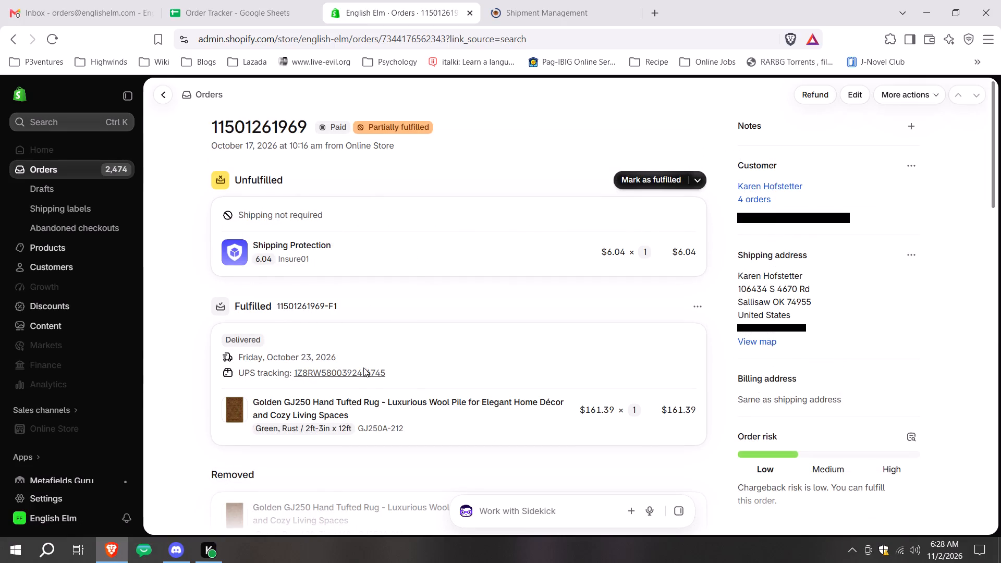
pyautogui.scroll(-1, 494, 305)
pyautogui.scroll(1, 531, 311)
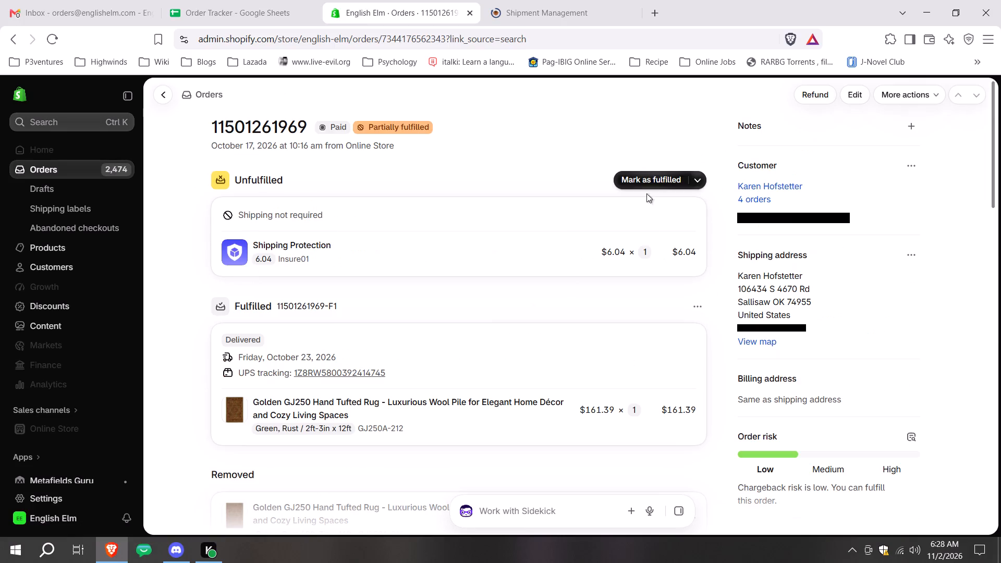
pyautogui.click(646, 175)
pyautogui.click(682, 327)
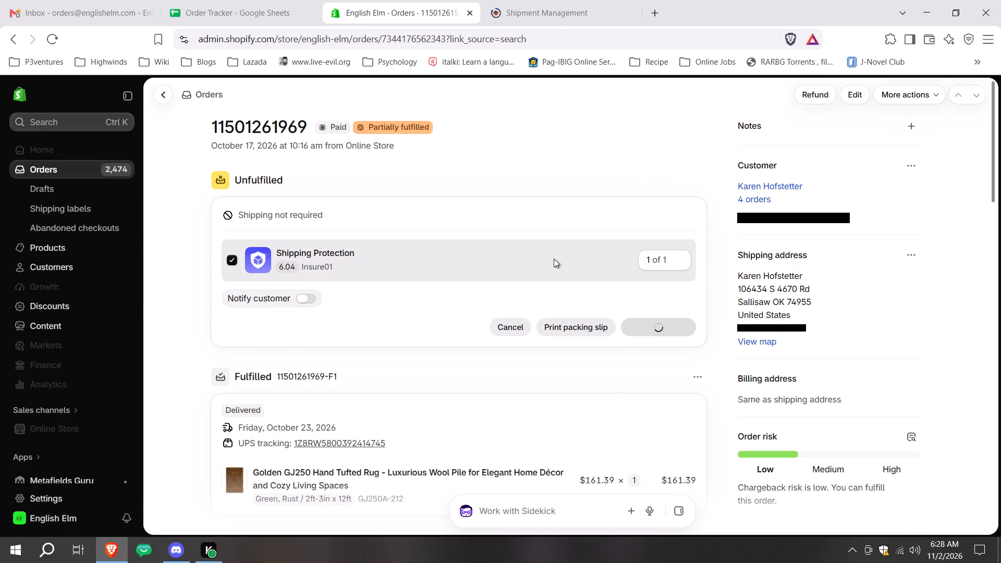
pyautogui.click(206, 0)
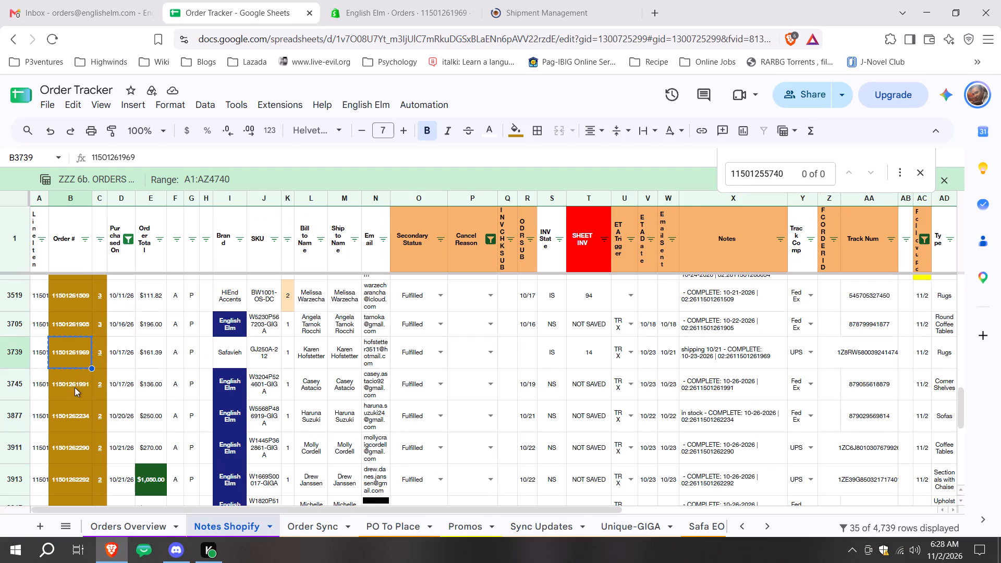
pyautogui.click(75, 387)
pyautogui.hotkey('ctrl', 'c')
pyautogui.click(379, 0)
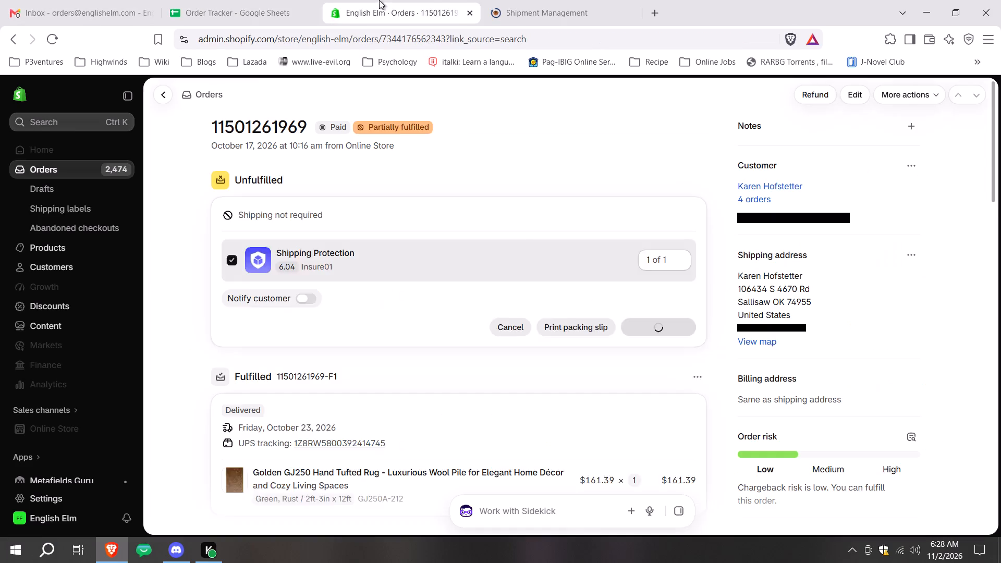
pyautogui.click(74, 117)
pyautogui.hotkey('ctrl', 'v')
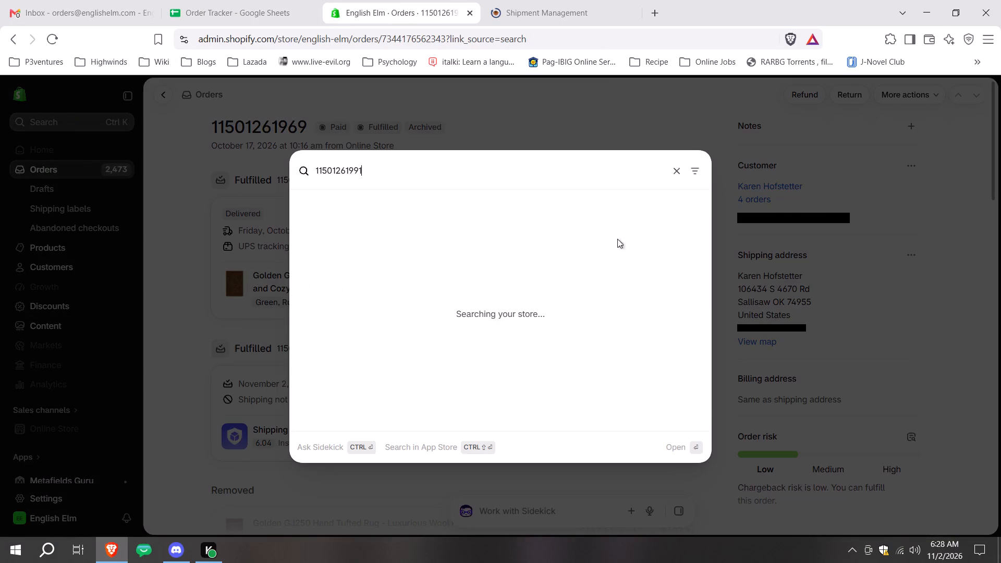
pyautogui.click(407, 240)
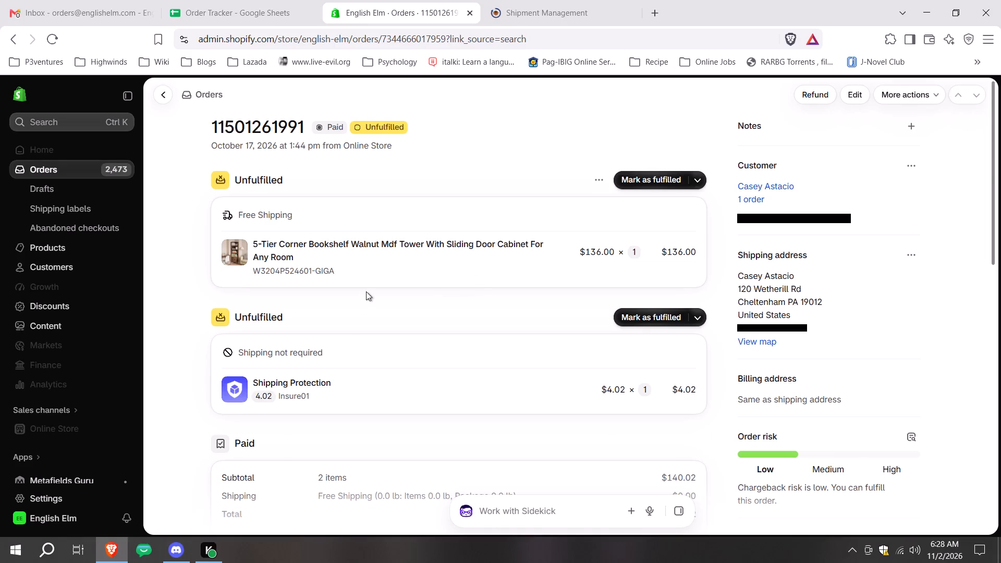
pyautogui.click(269, 0)
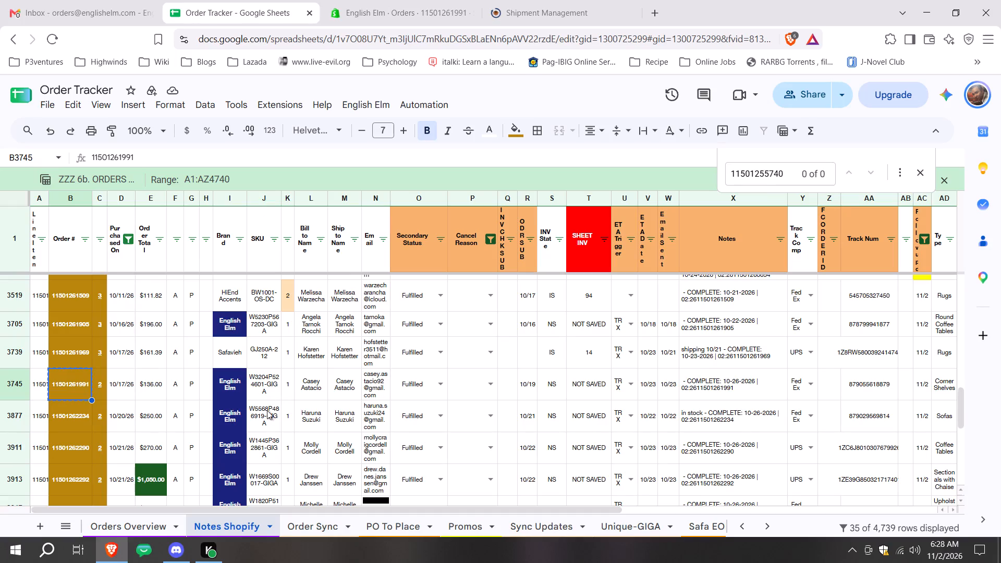
pyautogui.click(868, 385)
pyautogui.hotkey('ctrl', 'c')
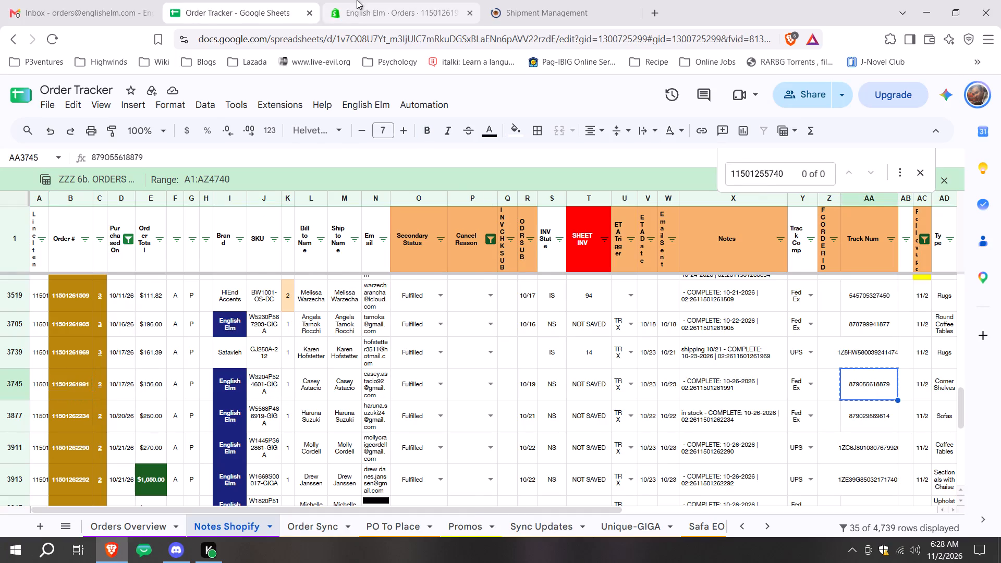
pyautogui.click(357, 0)
pyautogui.scroll(-1, 482, 284)
pyautogui.scroll(2, 509, 311)
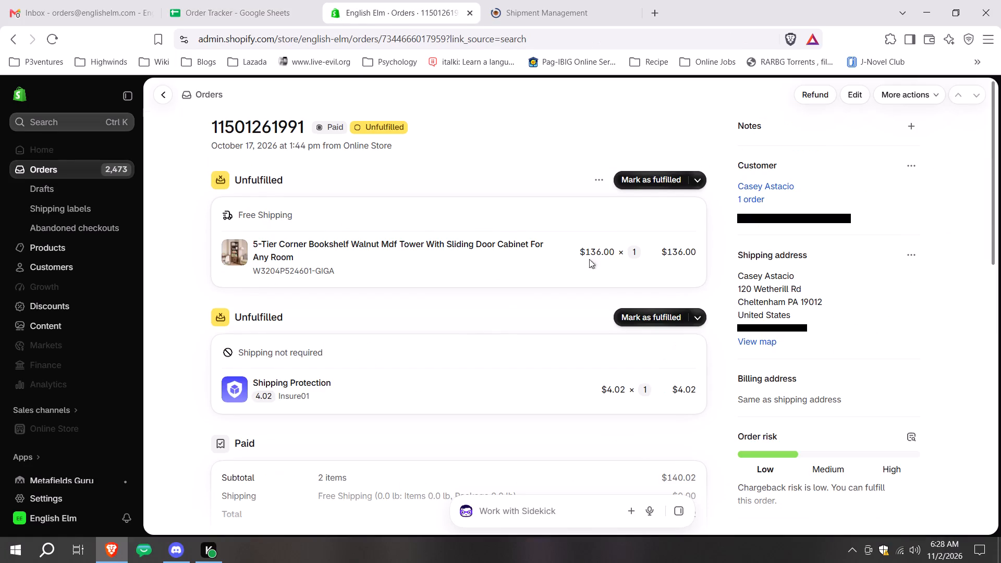
pyautogui.click(643, 177)
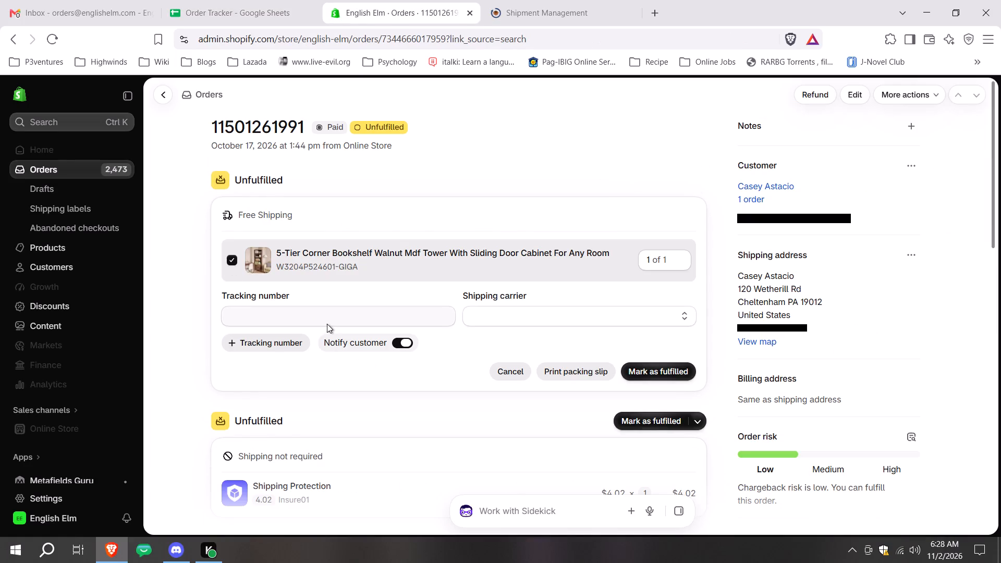
pyautogui.click(327, 324)
pyautogui.hotkey('ctrl', 'v')
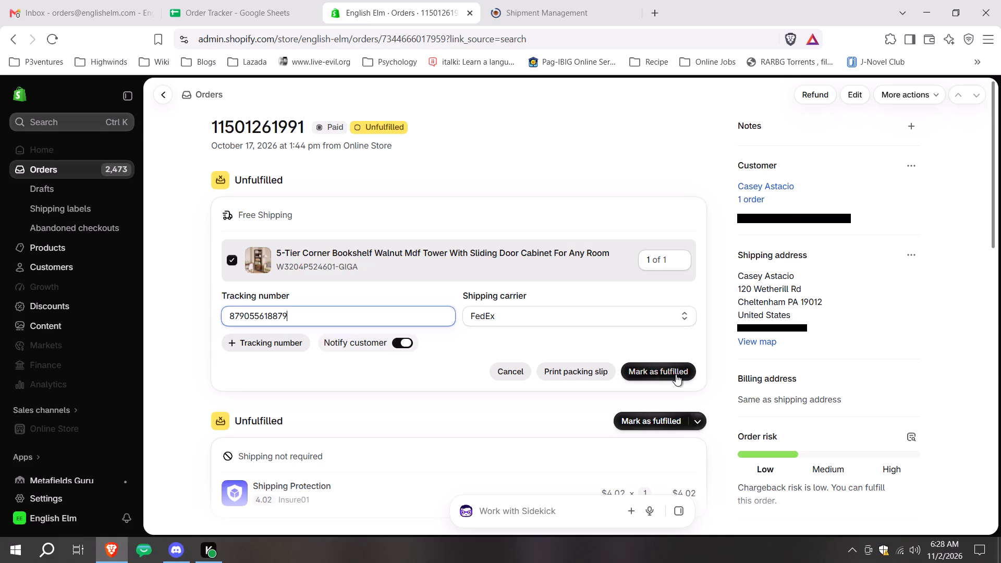
pyautogui.click(676, 374)
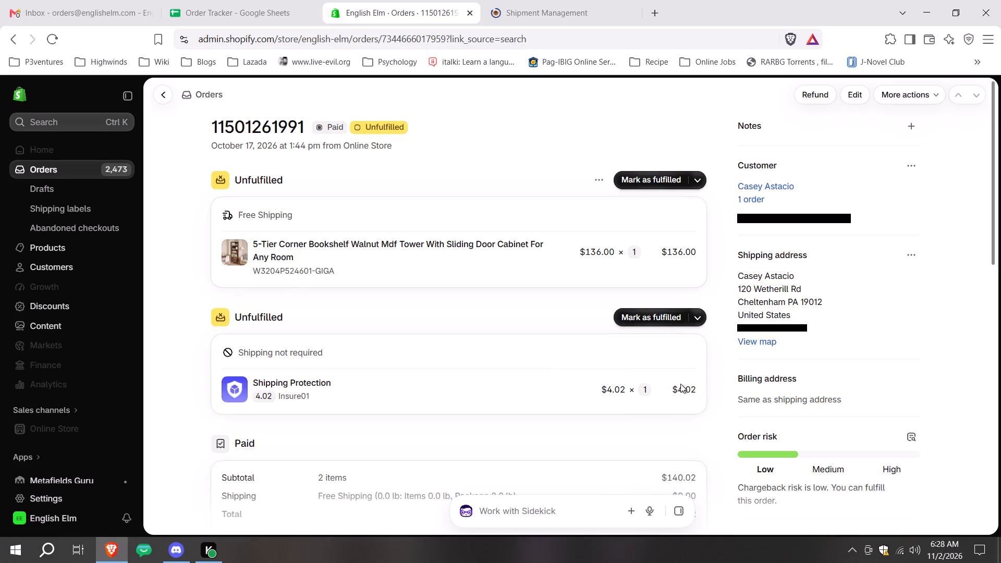
pyautogui.click(666, 184)
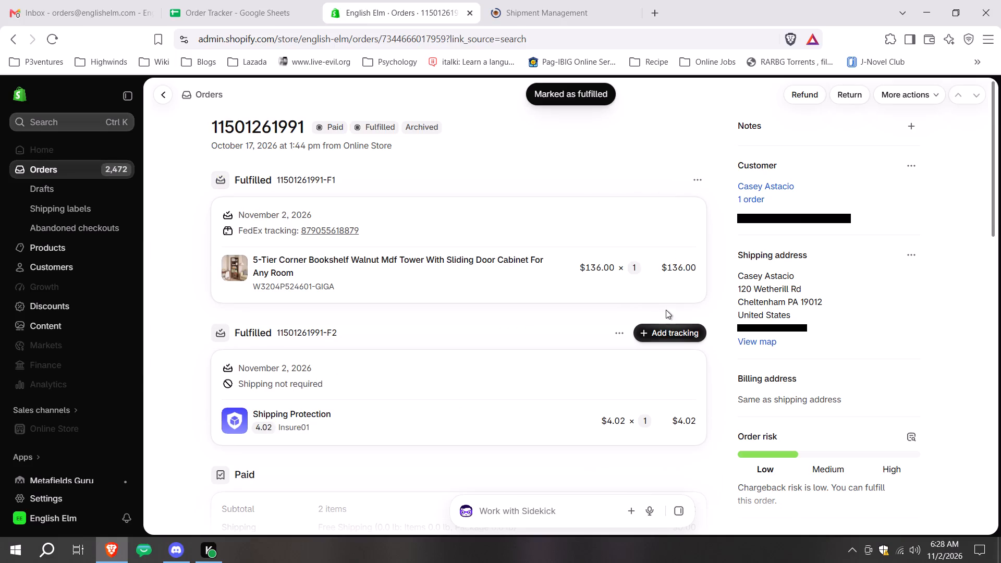
pyautogui.click(213, 0)
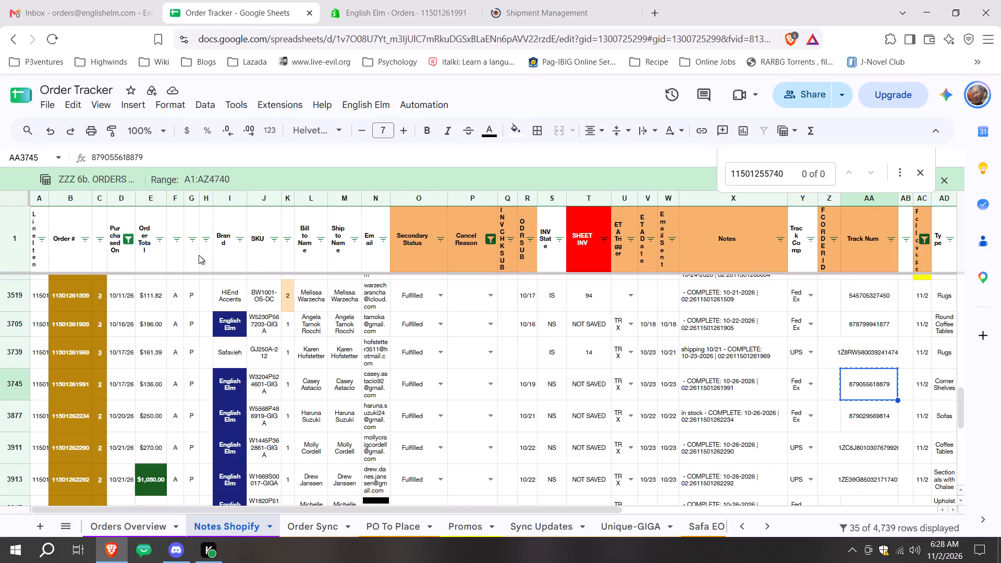
pyautogui.click(77, 418)
pyautogui.hotkey('ctrl', 'c')
pyautogui.scroll(-1, 393, 364)
pyautogui.scroll(1, 425, 400)
pyautogui.click(445, 0)
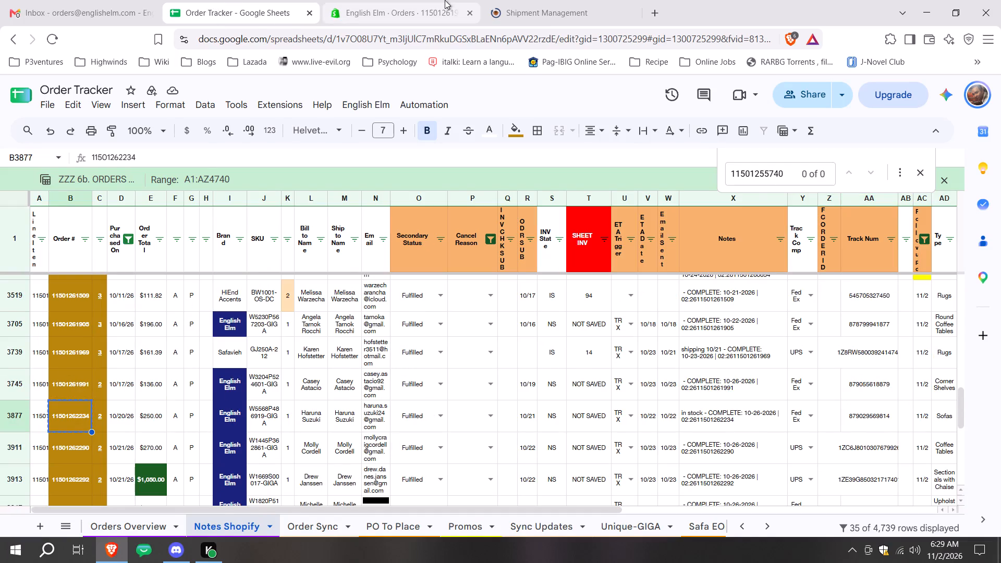
pyautogui.click(34, 118)
pyautogui.hotkey('ctrl', 'v')
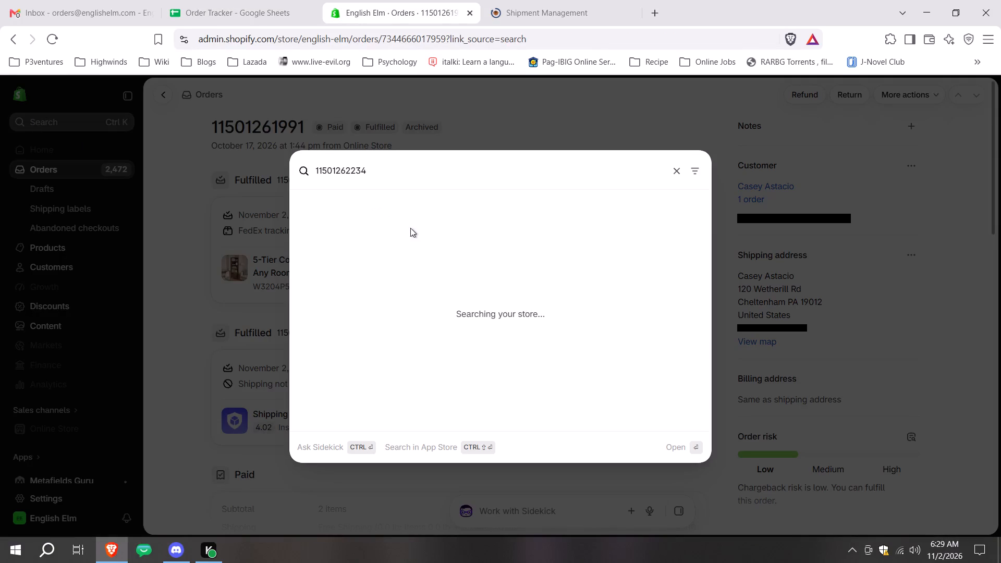
pyautogui.click(412, 232)
pyautogui.click(228, 0)
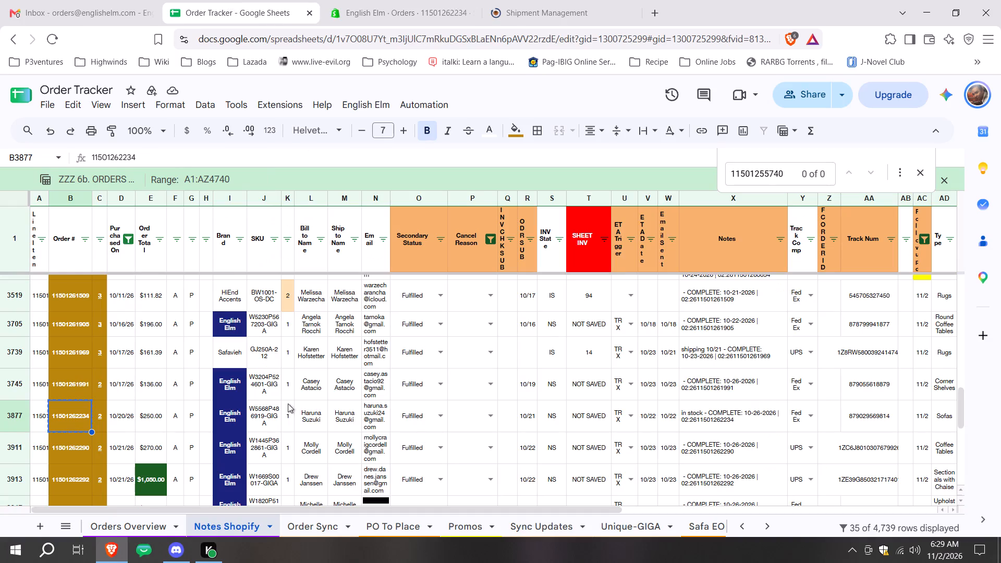
pyautogui.click(853, 426)
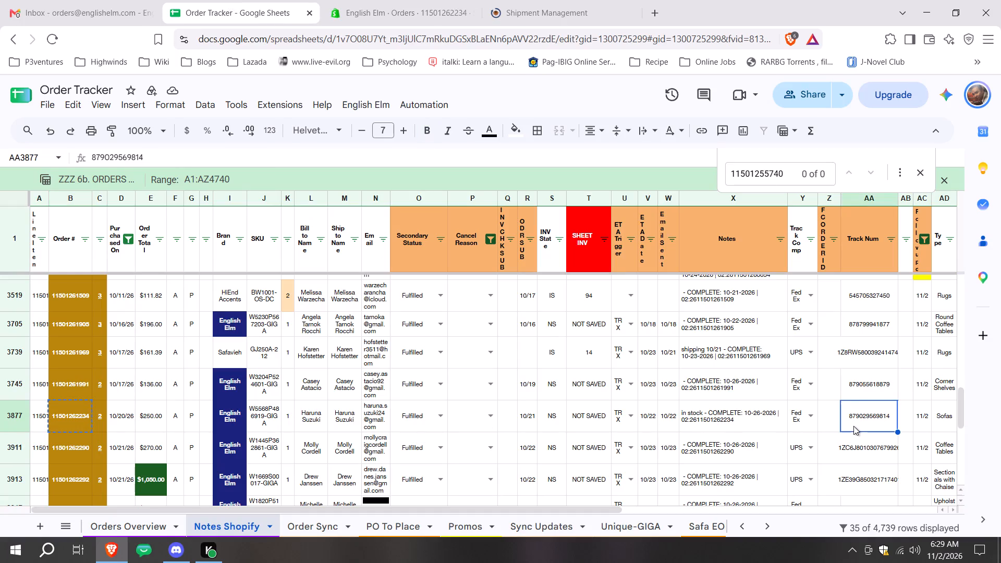
pyautogui.hotkey('ctrl', 'c')
pyautogui.click(394, 0)
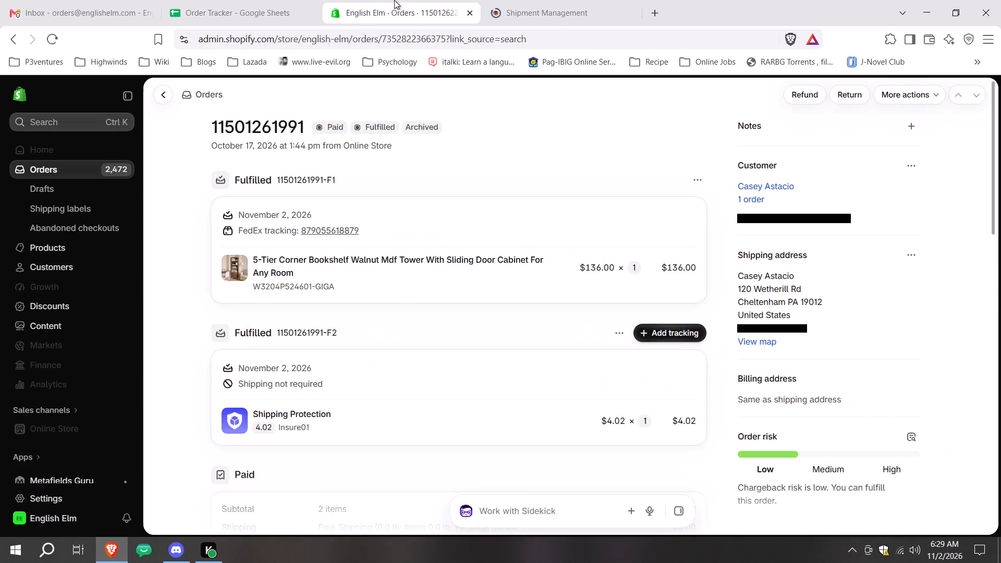
pyautogui.click(260, 0)
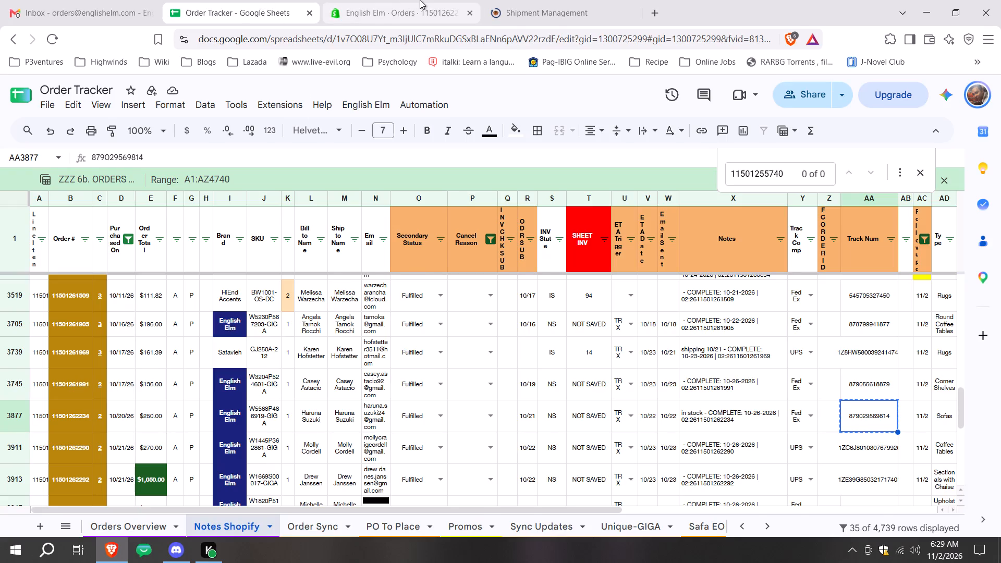
pyautogui.click(420, 0)
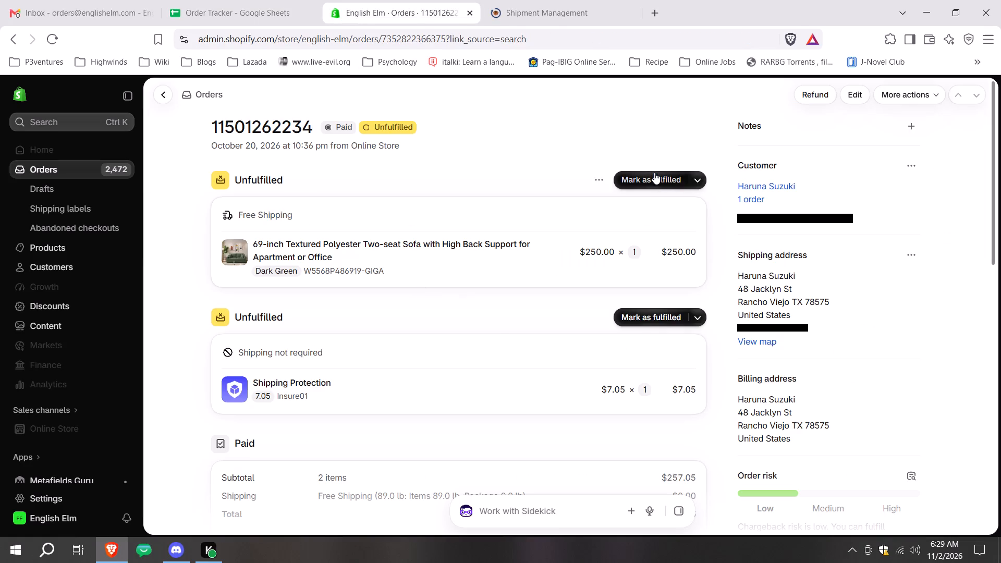
pyautogui.click(654, 173)
pyautogui.click(316, 327)
pyautogui.hotkey('ctrl', 'v')
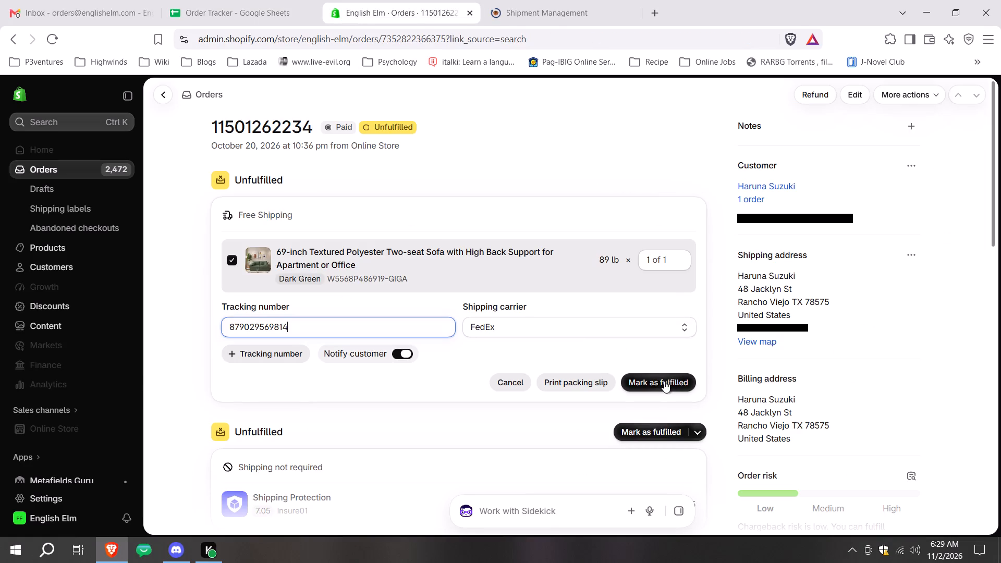
pyautogui.click(664, 381)
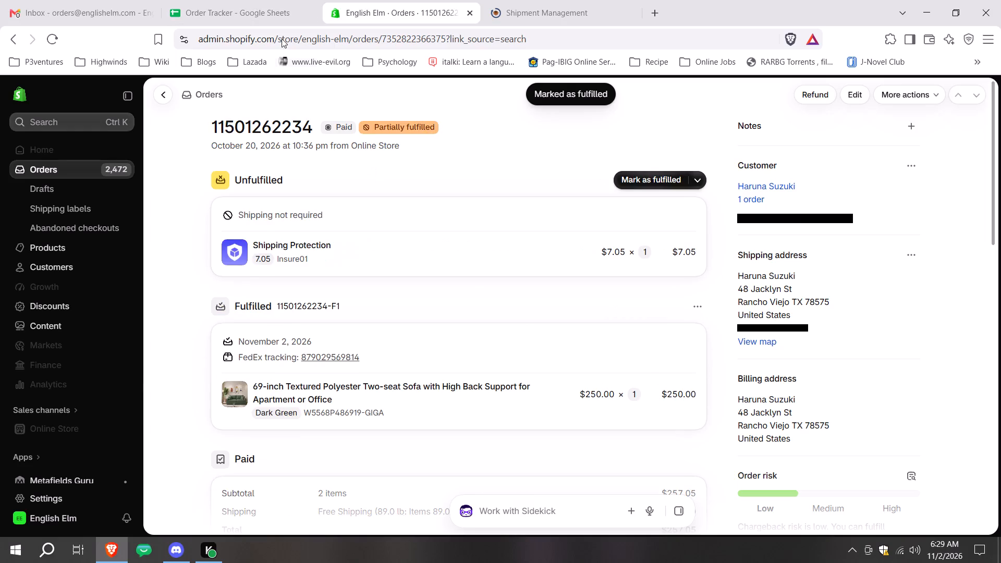
pyautogui.click(231, 0)
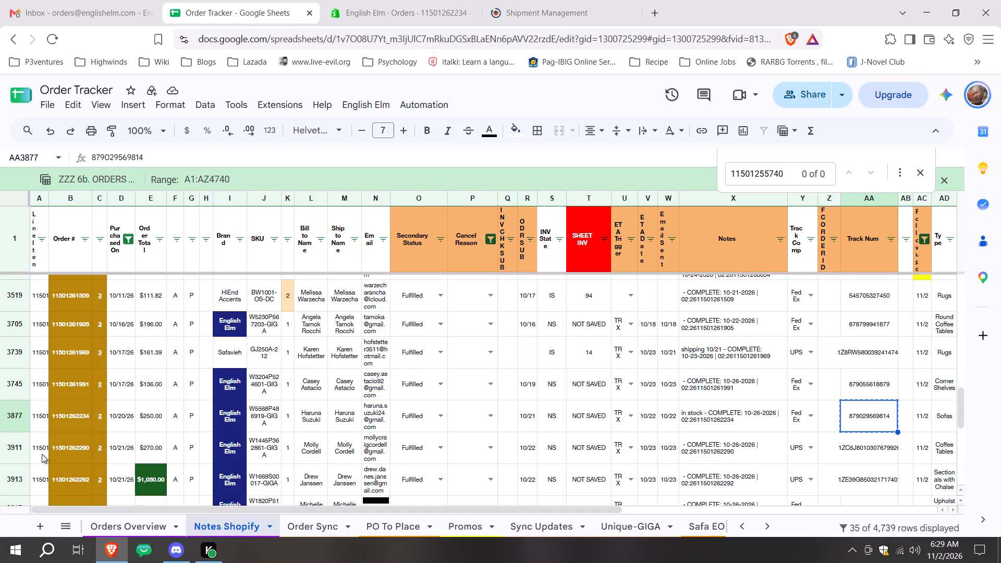
pyautogui.click(62, 451)
pyautogui.hotkey('ctrl', 'c')
pyautogui.click(343, 0)
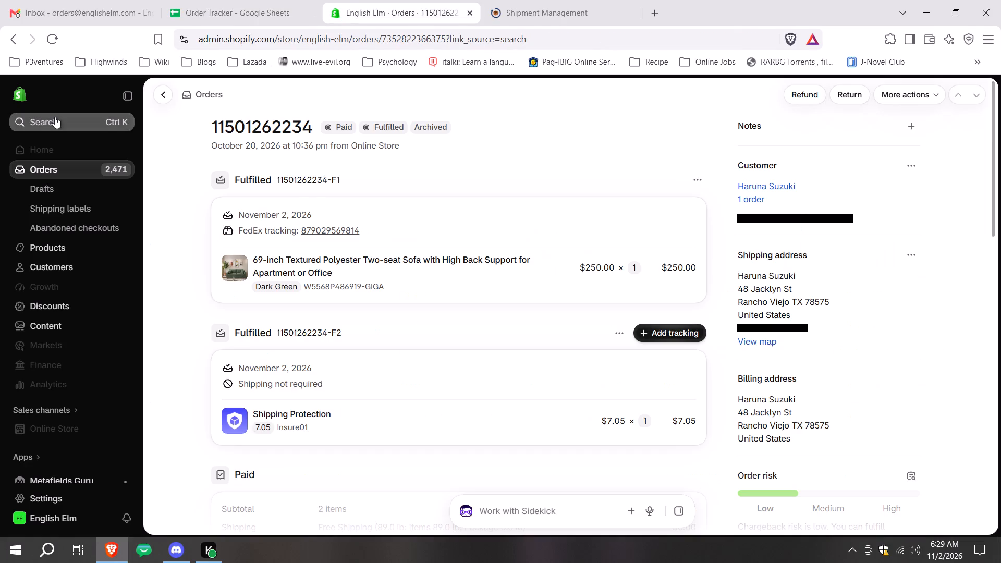
pyautogui.click(56, 117)
pyautogui.hotkey('ctrl', 'v')
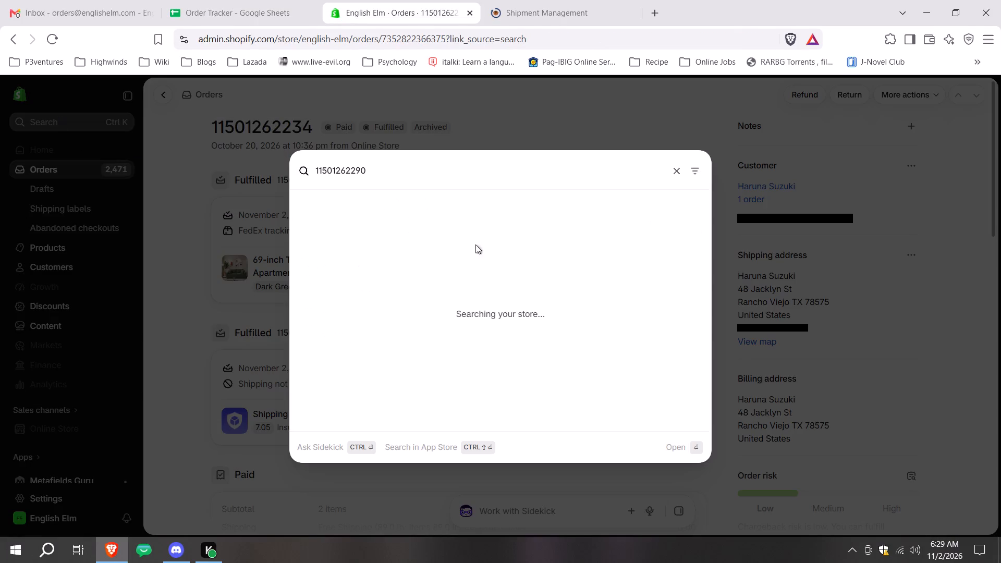
pyautogui.click(479, 222)
pyautogui.click(252, 0)
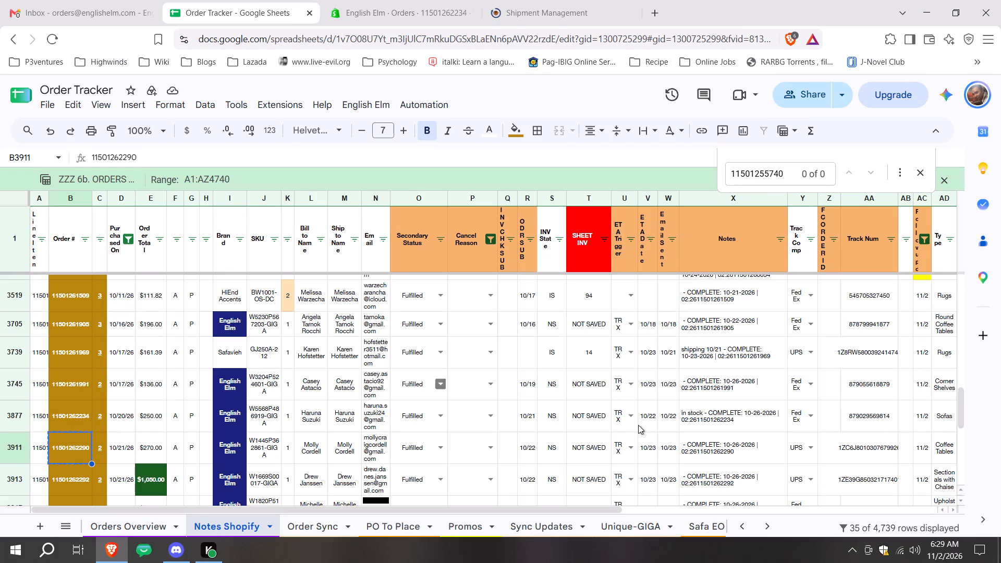
pyautogui.click(883, 448)
pyautogui.hotkey('ctrl', 'c')
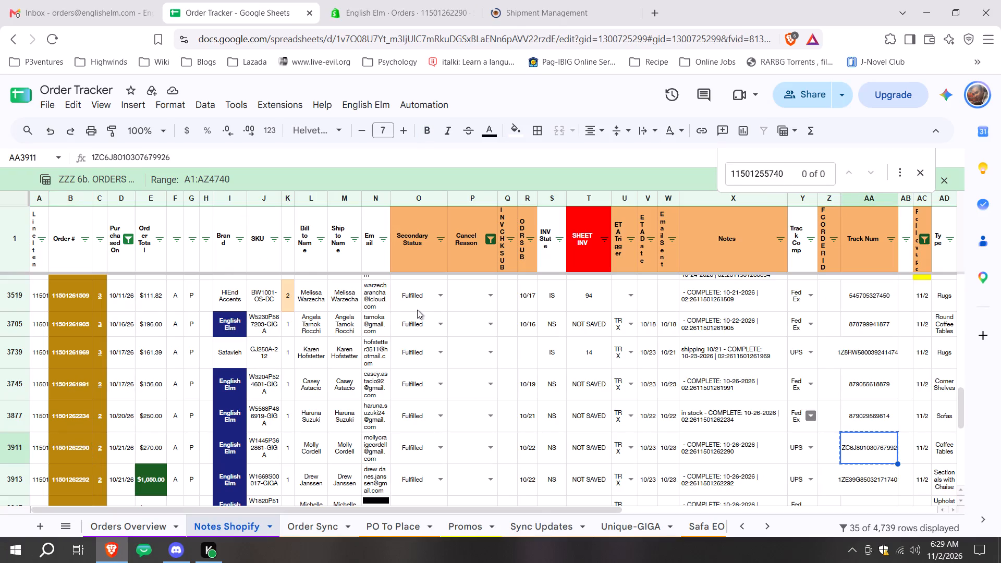
pyautogui.click(407, 0)
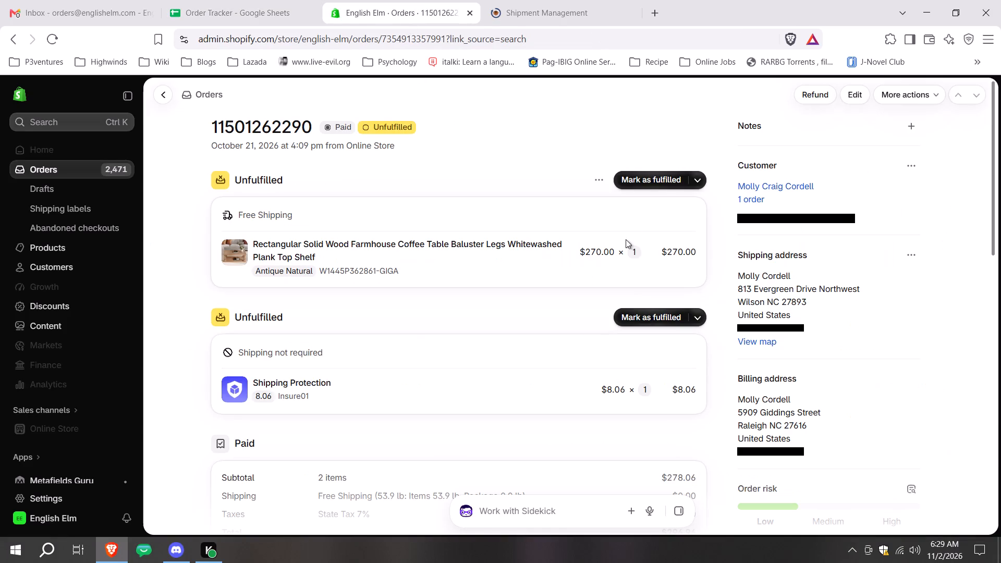
pyautogui.click(267, 0)
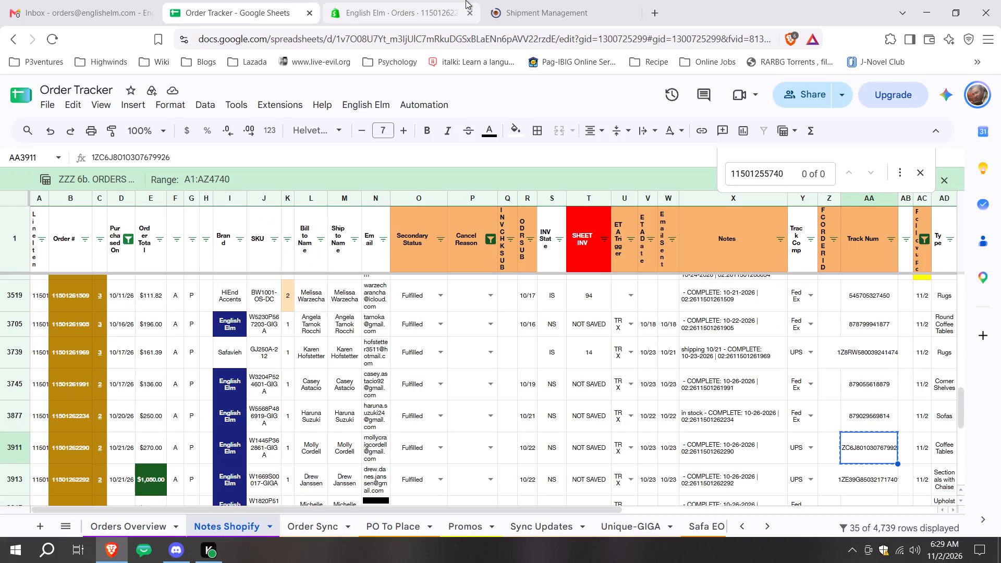
pyautogui.click(406, 0)
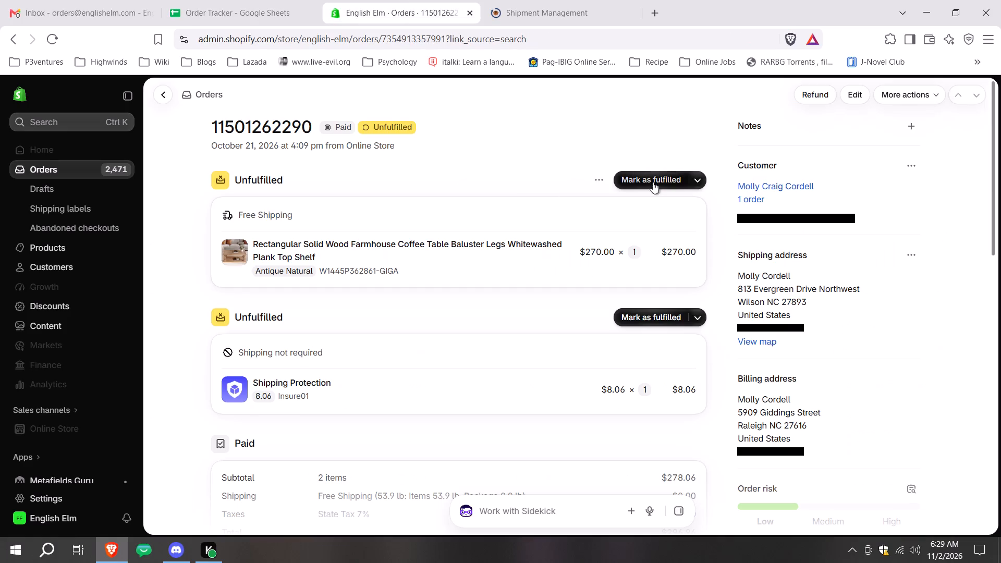
pyautogui.click(653, 182)
pyautogui.click(378, 329)
pyautogui.hotkey('ctrl', 'v')
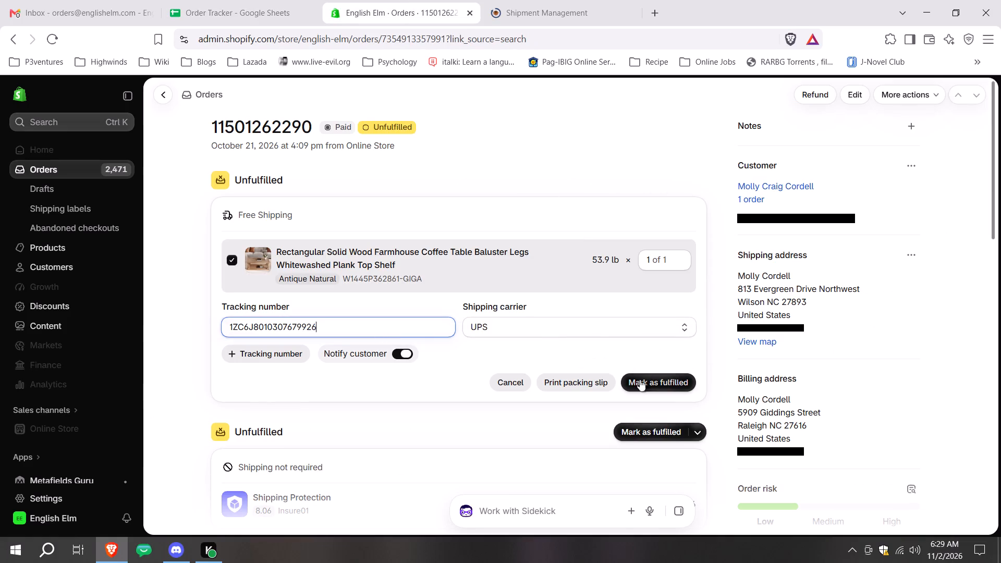
pyautogui.click(640, 380)
pyautogui.click(243, 0)
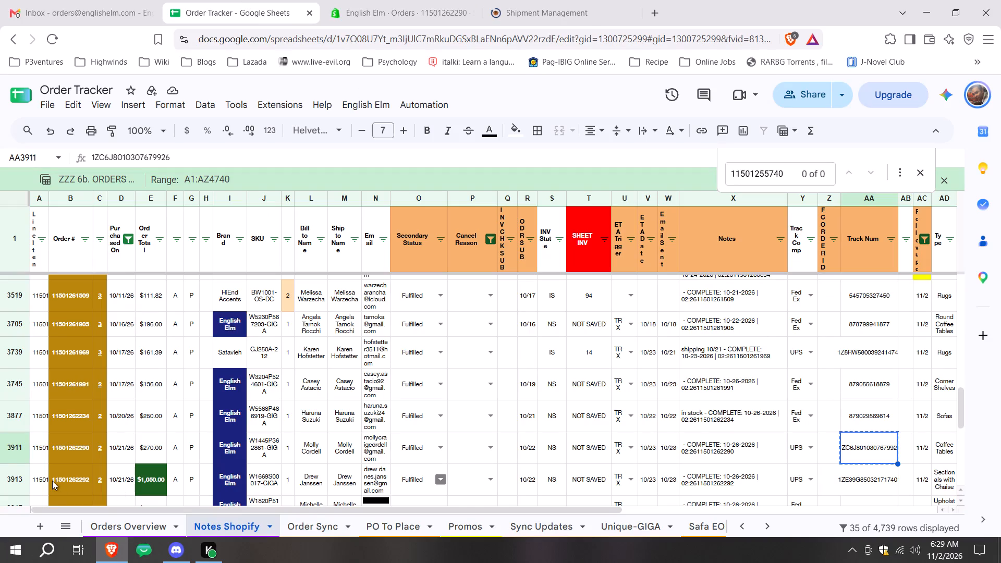
pyautogui.click(52, 481)
pyautogui.hotkey('ctrl', 'c')
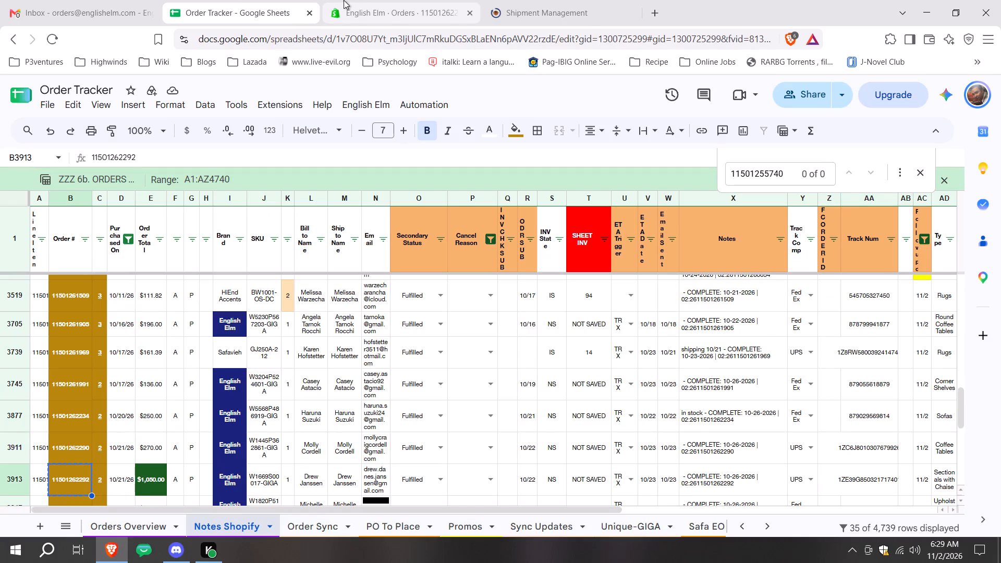
pyautogui.click(344, 0)
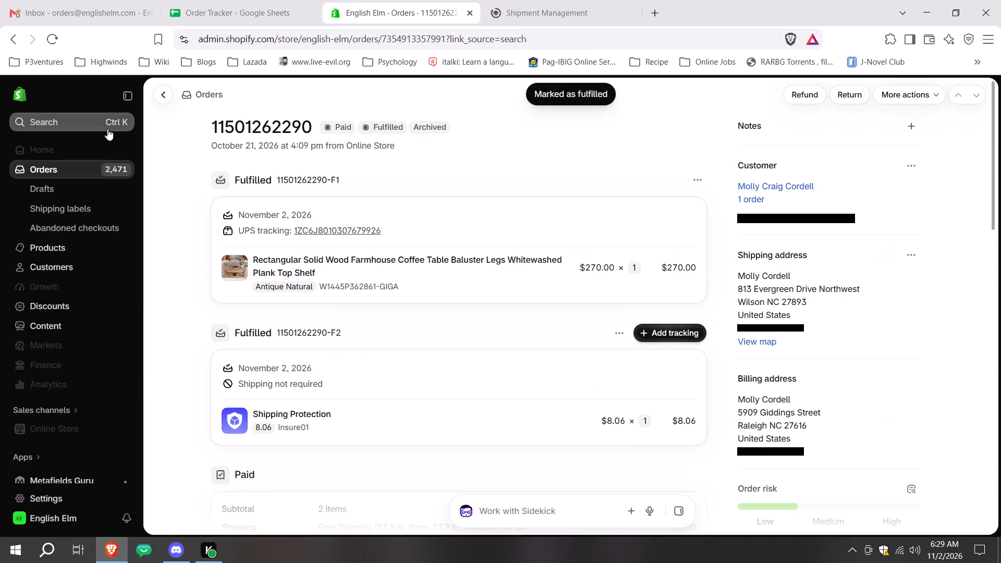
pyautogui.click(93, 117)
pyautogui.hotkey('ctrl', 'v')
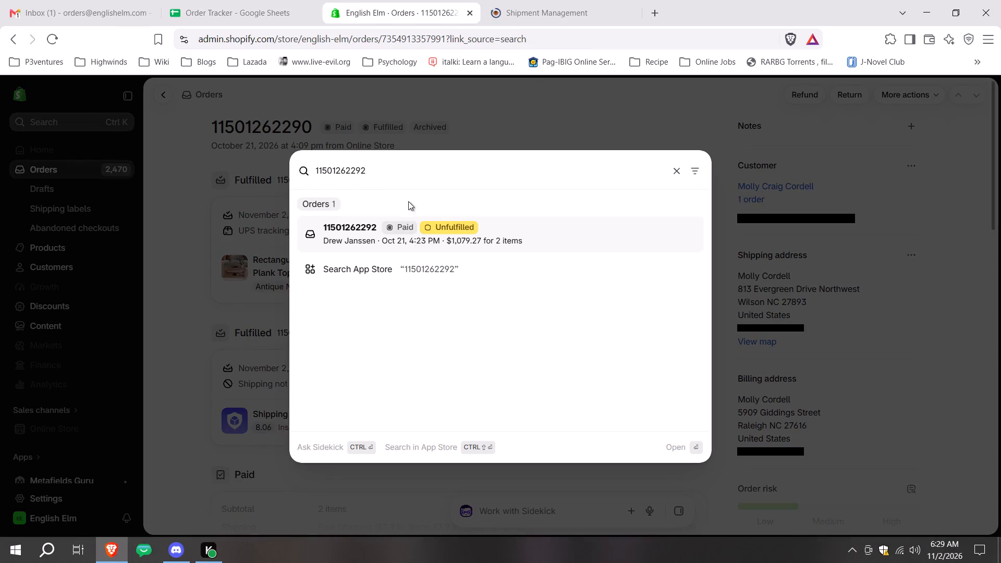
pyautogui.click(493, 242)
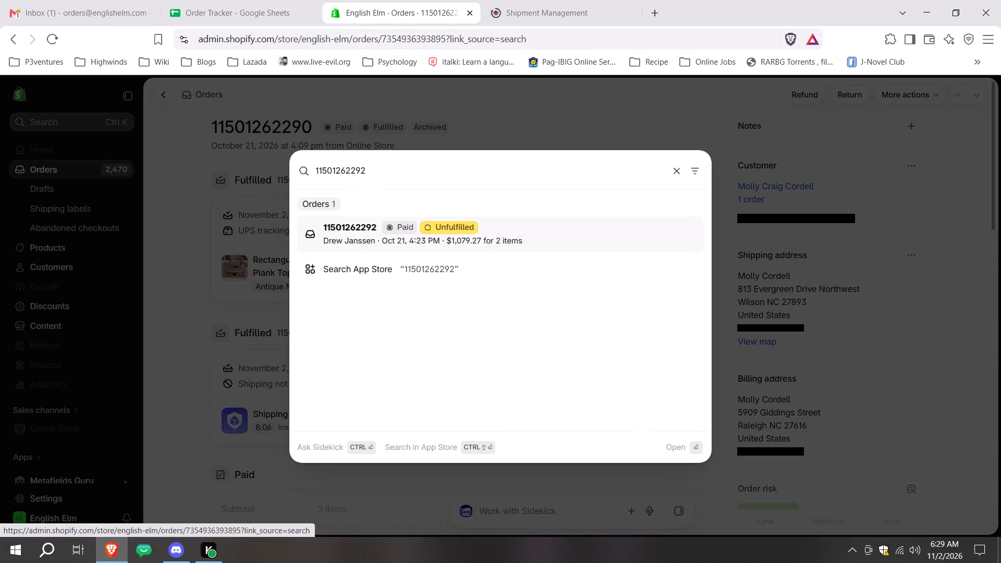
pyautogui.click(262, 0)
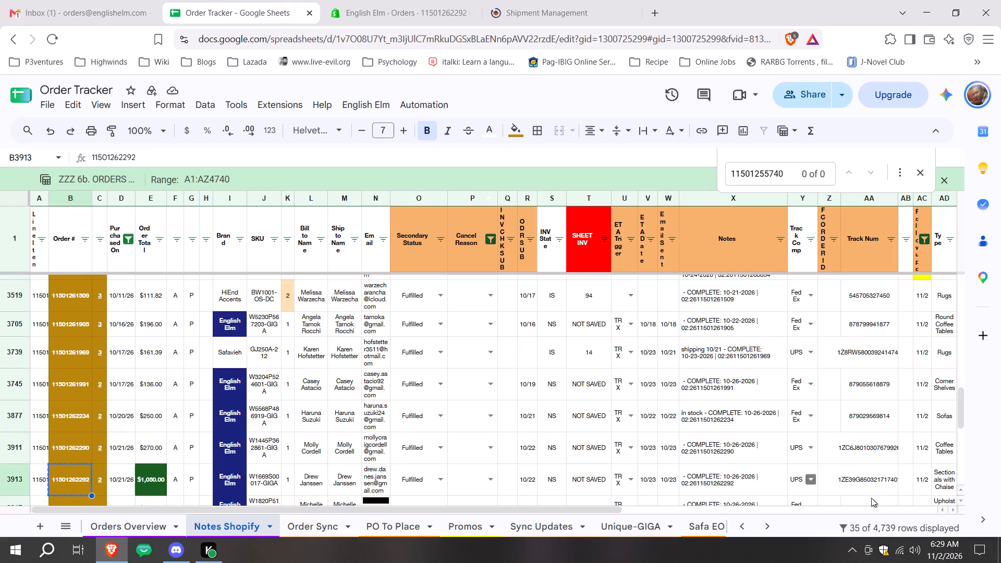
pyautogui.click(880, 488)
pyautogui.hotkey('ctrl', 'c')
pyautogui.click(401, 0)
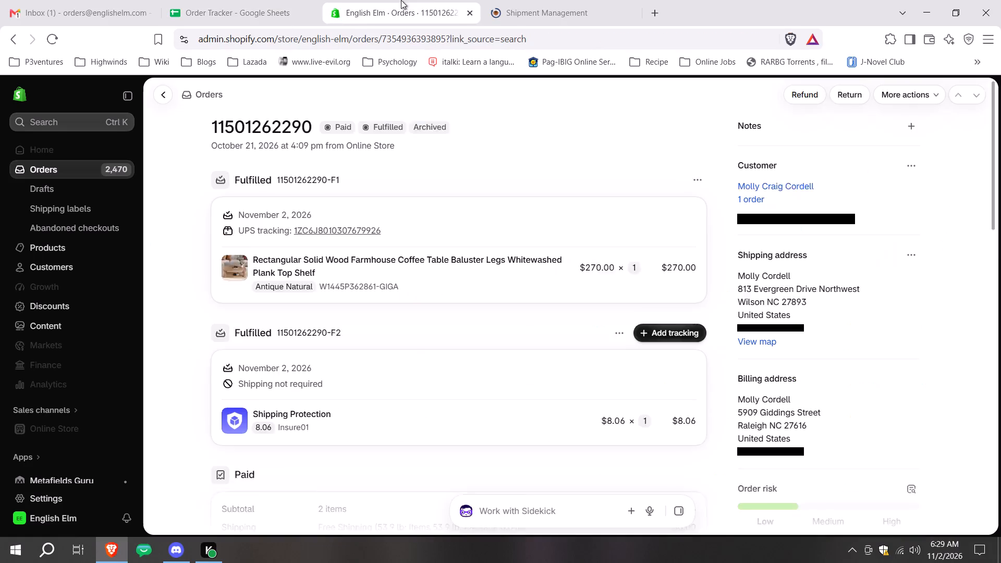
pyautogui.click(235, 0)
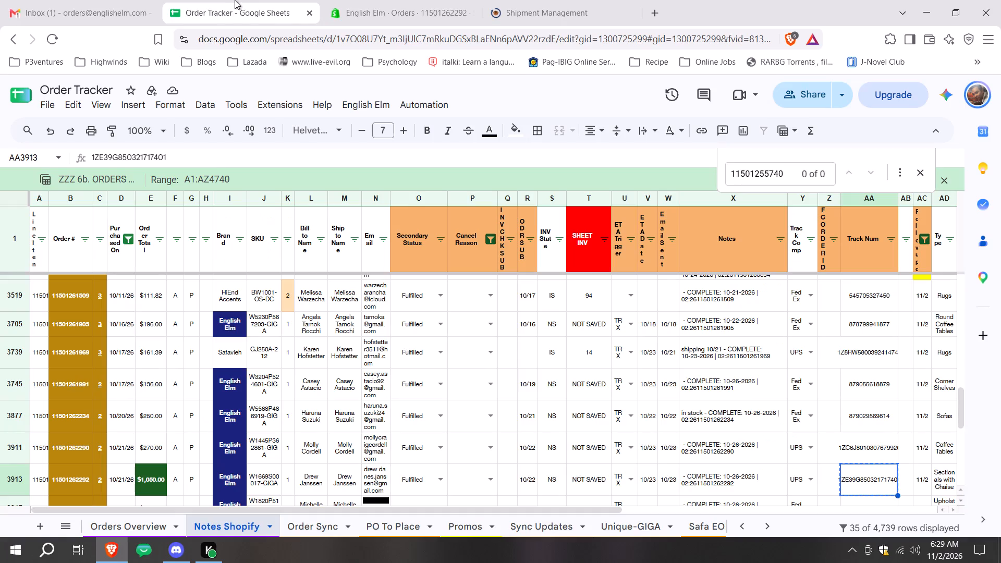
pyautogui.click(420, 0)
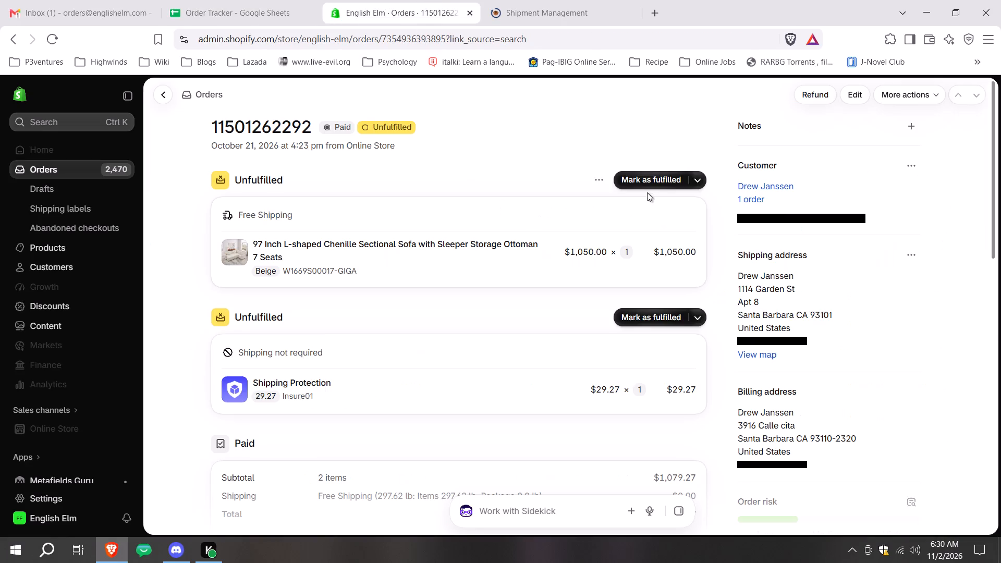
pyautogui.click(643, 184)
pyautogui.click(362, 312)
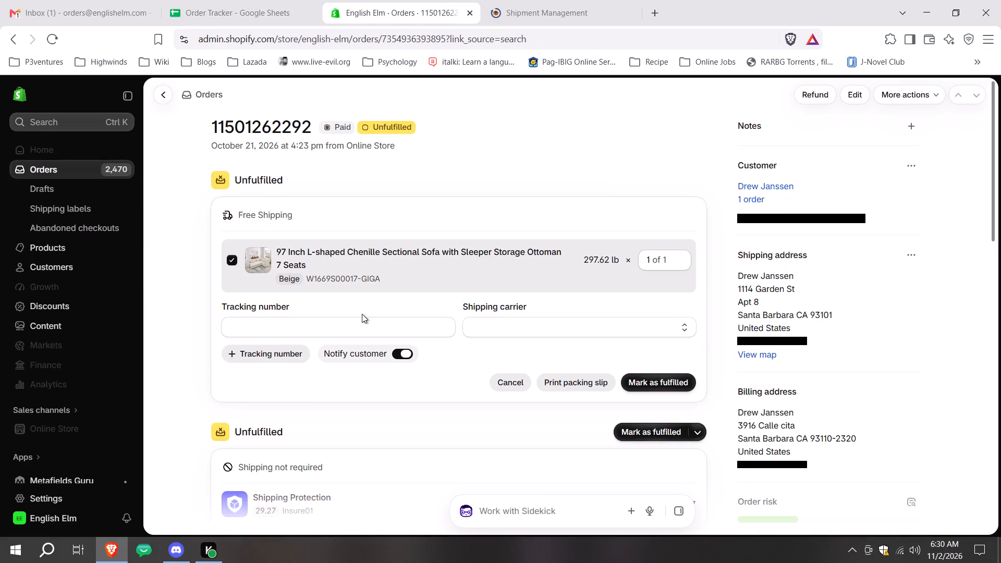
pyautogui.hotkey('ctrl', 'v')
pyautogui.click(654, 394)
pyautogui.click(654, 388)
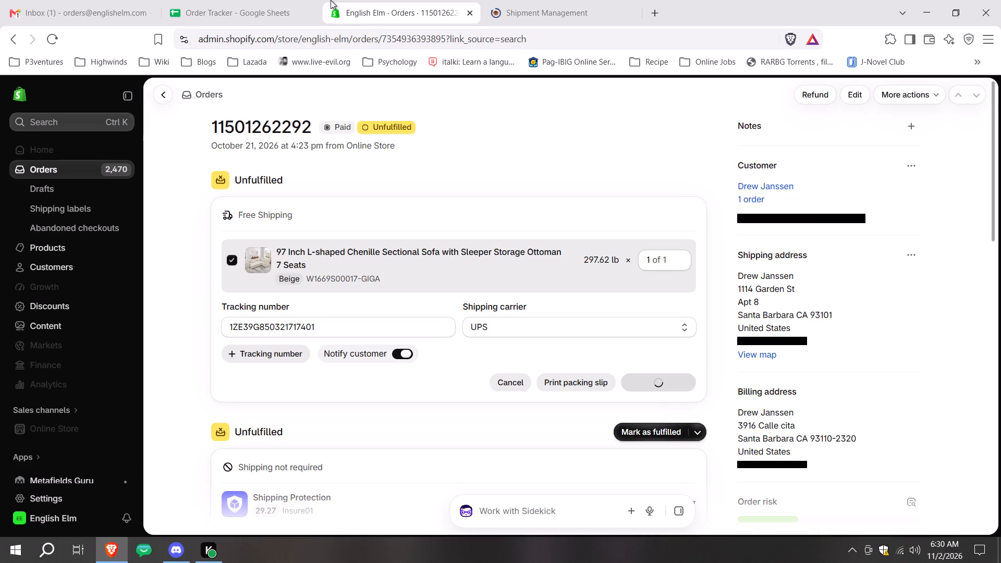
pyautogui.click(248, 0)
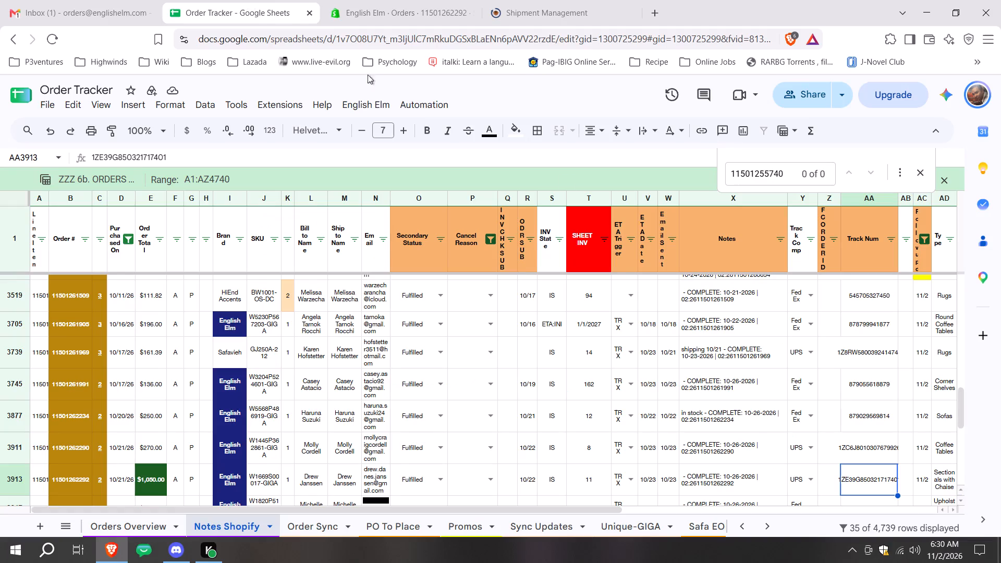
pyautogui.press('Down')
pyautogui.press('Down')
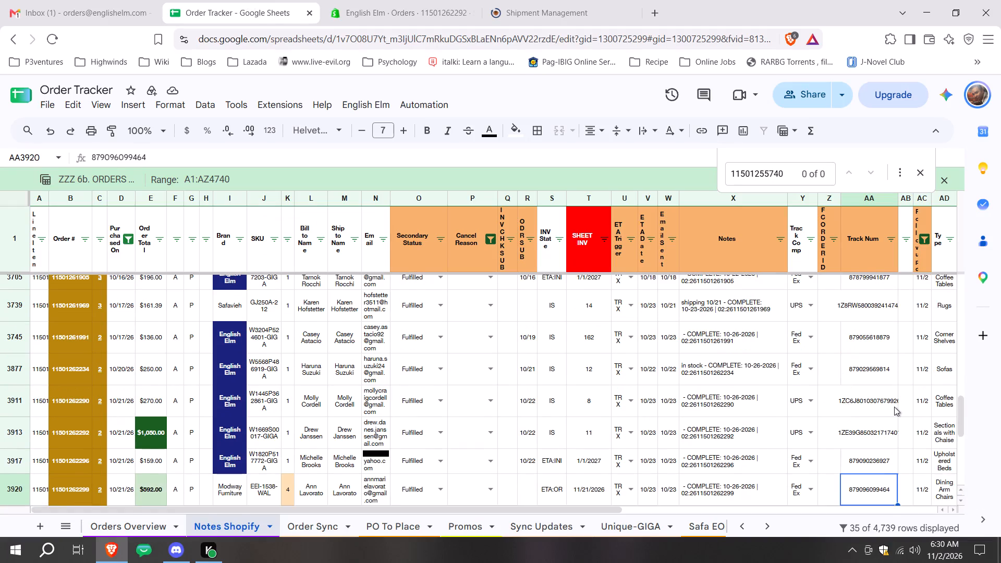
pyautogui.press('Down')
pyautogui.press('Down')
pyautogui.click(373, 0)
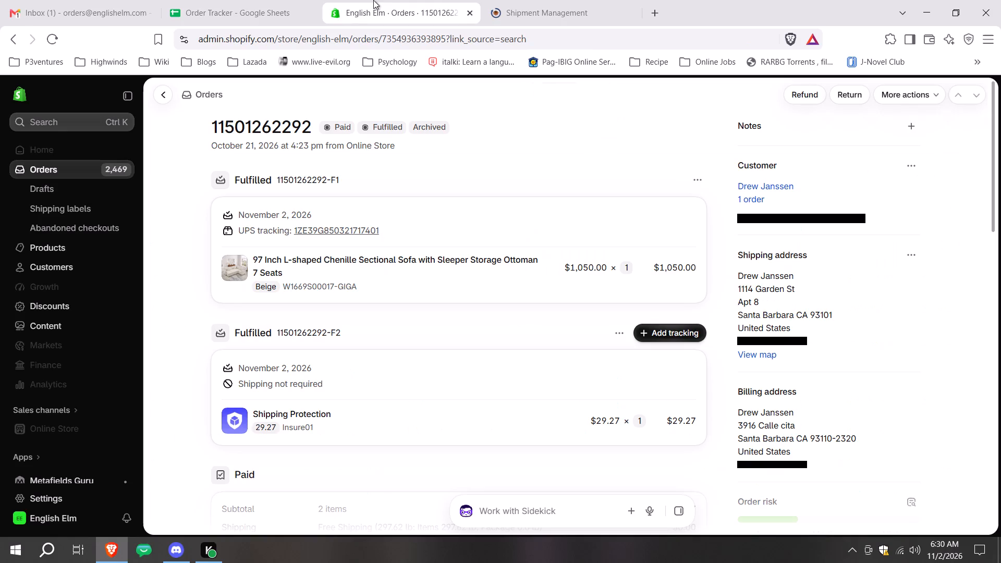
pyautogui.click(256, 0)
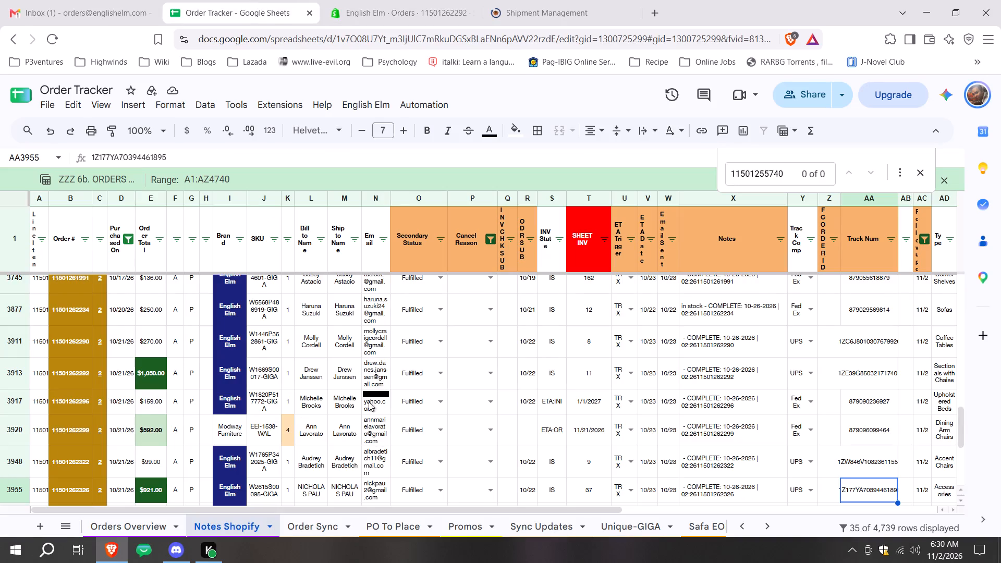
pyautogui.click(69, 398)
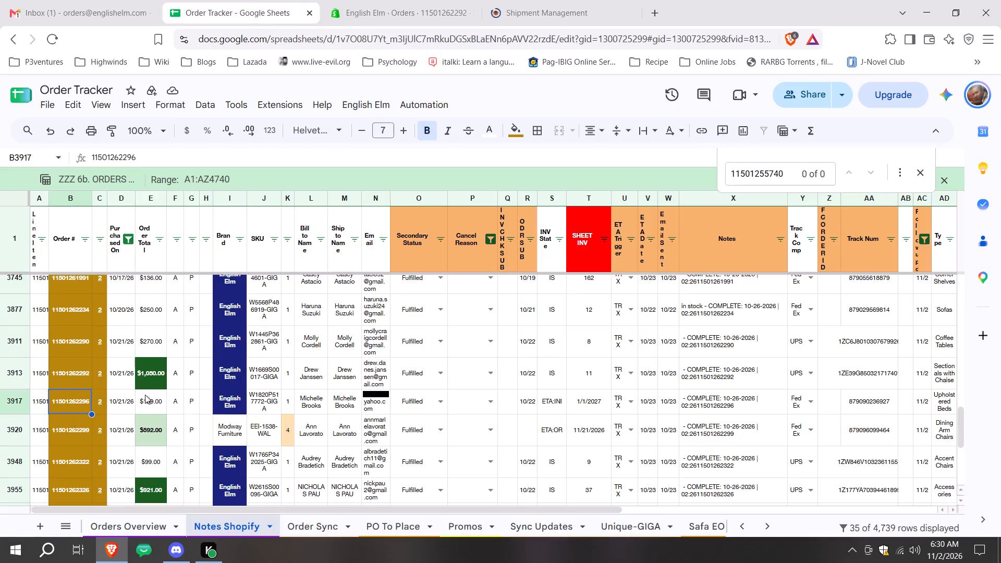
pyautogui.hotkey('ctrl', 'c')
pyautogui.click(398, 0)
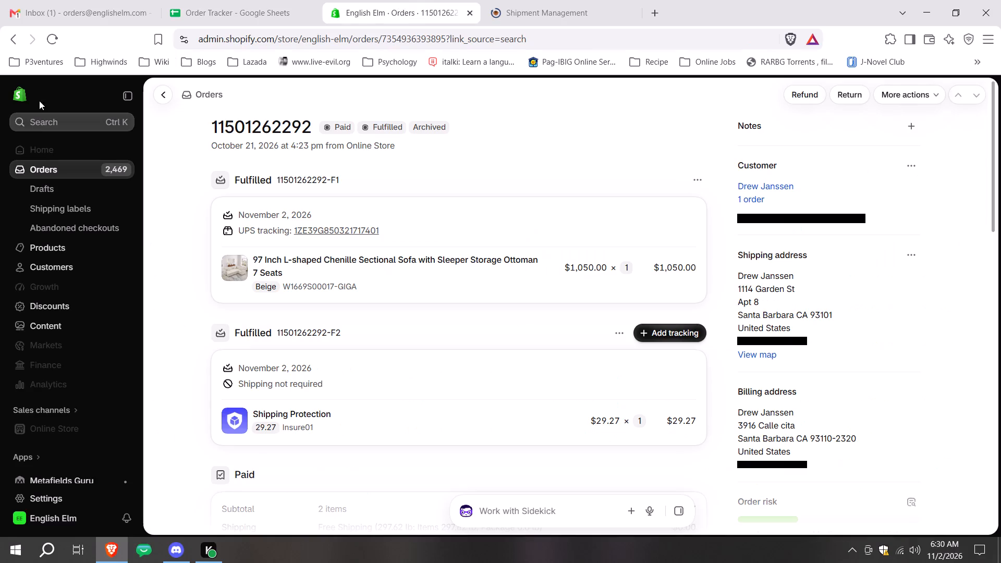
pyautogui.click(65, 121)
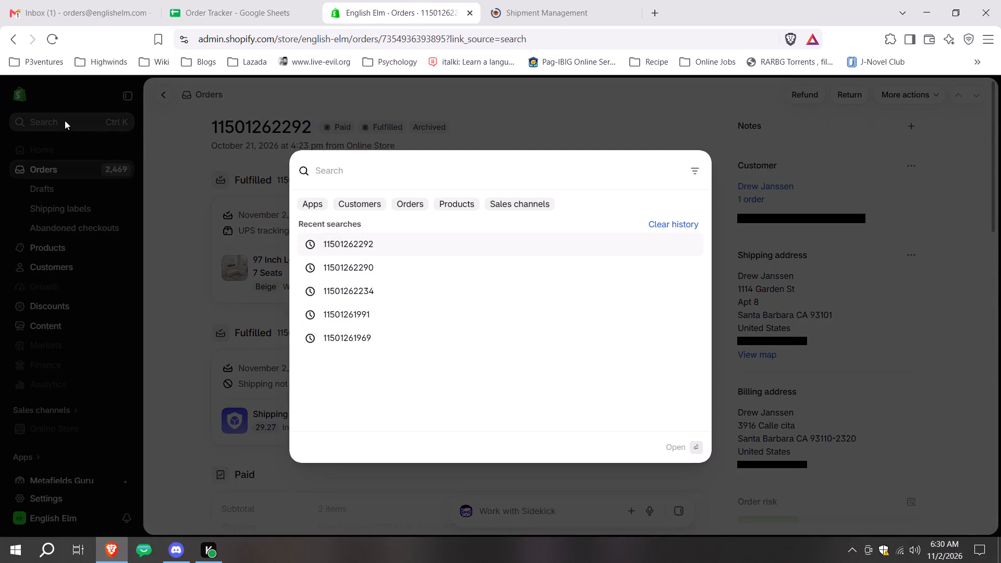
pyautogui.hotkey('ctrl', 'v')
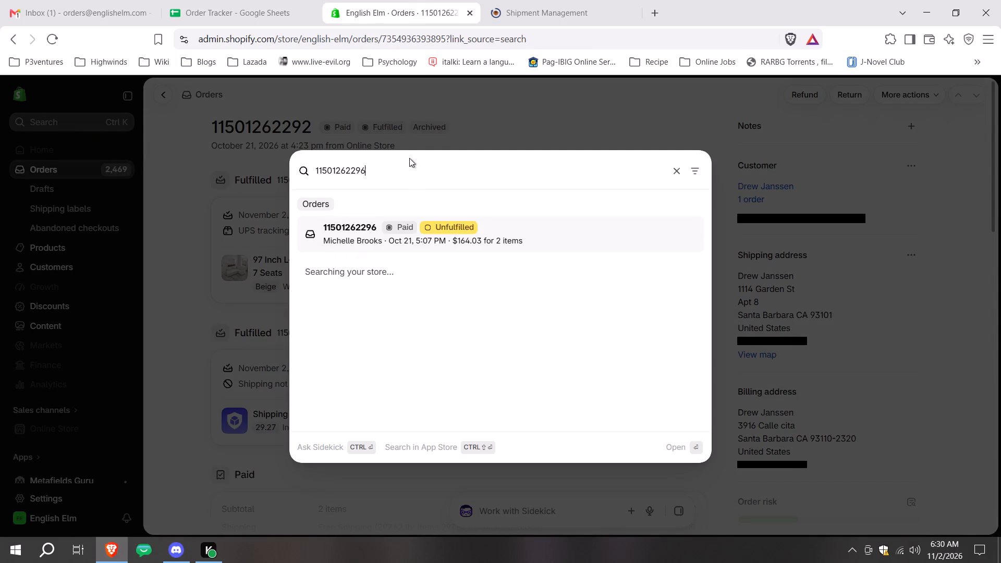
pyautogui.click(381, 222)
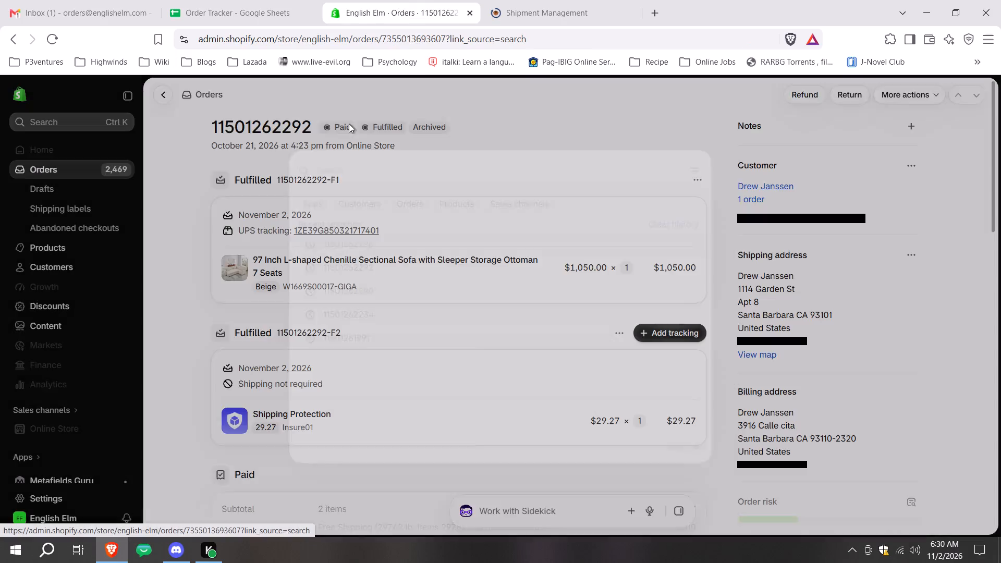
pyautogui.click(305, 0)
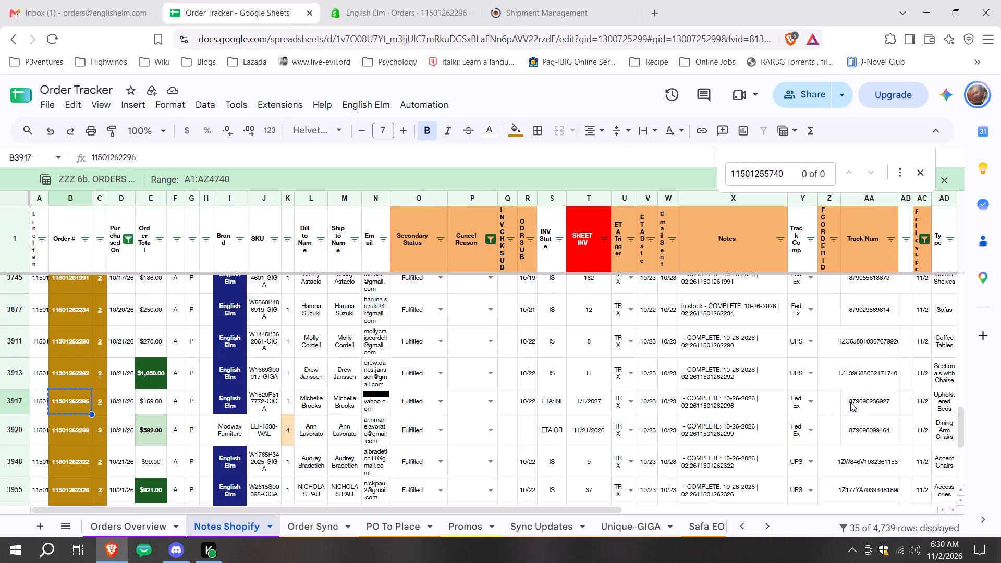
pyautogui.click(852, 402)
pyautogui.hotkey('ctrl', 'c')
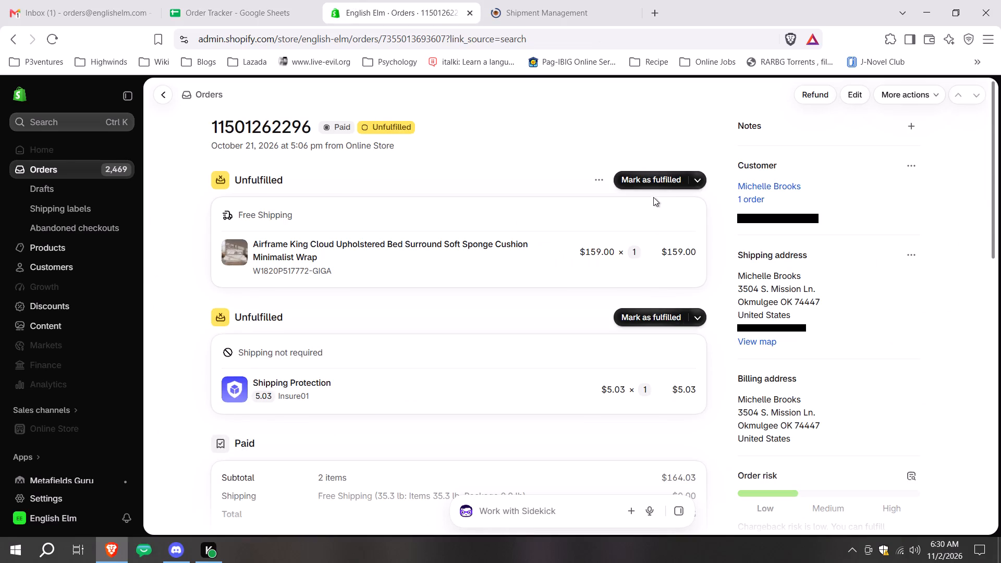
pyautogui.click(642, 184)
pyautogui.click(350, 321)
pyautogui.hotkey('ctrl', 'v')
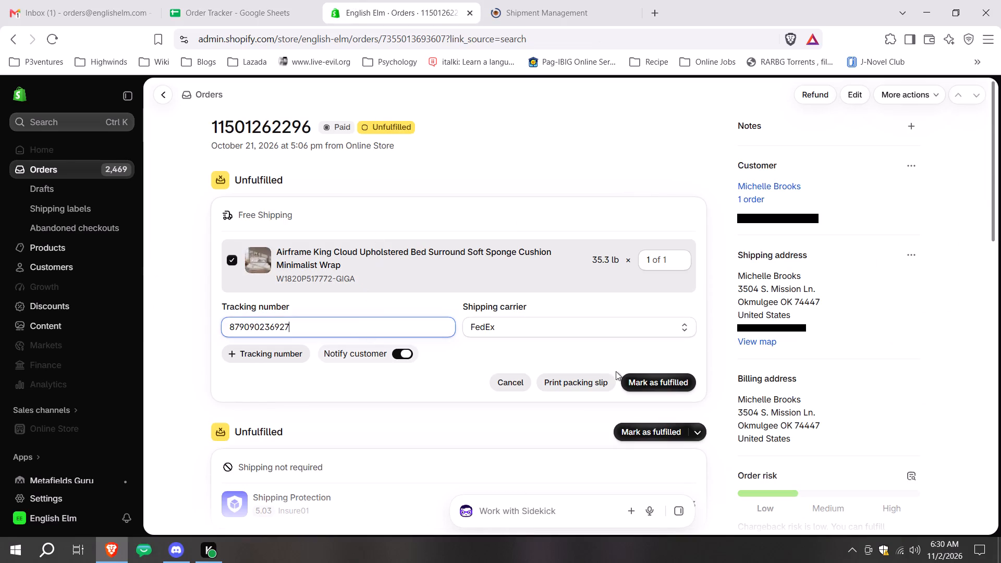
pyautogui.click(685, 389)
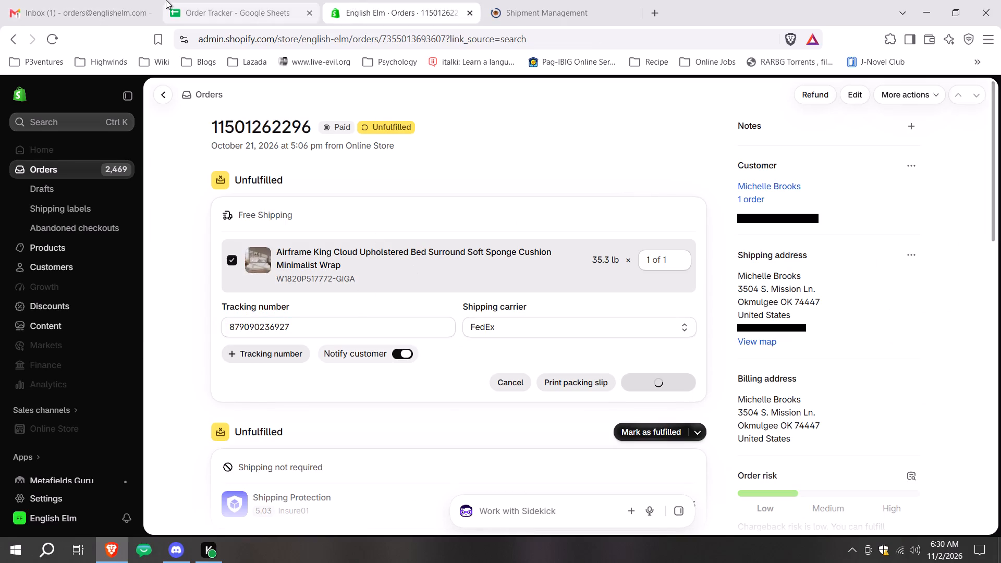
pyautogui.click(166, 0)
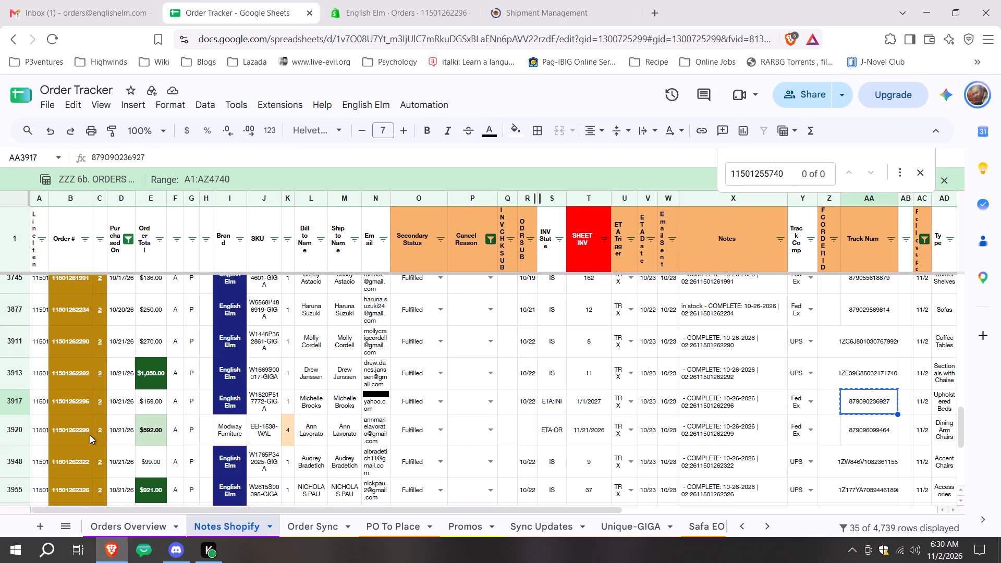
pyautogui.click(90, 435)
pyautogui.hotkey('ctrl', 'c')
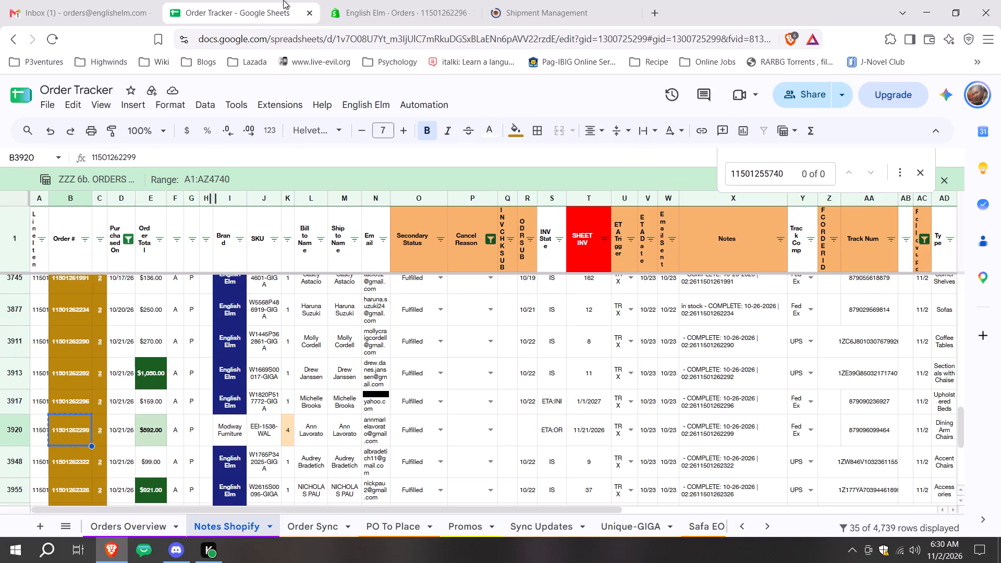
pyautogui.click(410, 0)
pyautogui.click(62, 116)
pyautogui.hotkey('ctrl', 'v')
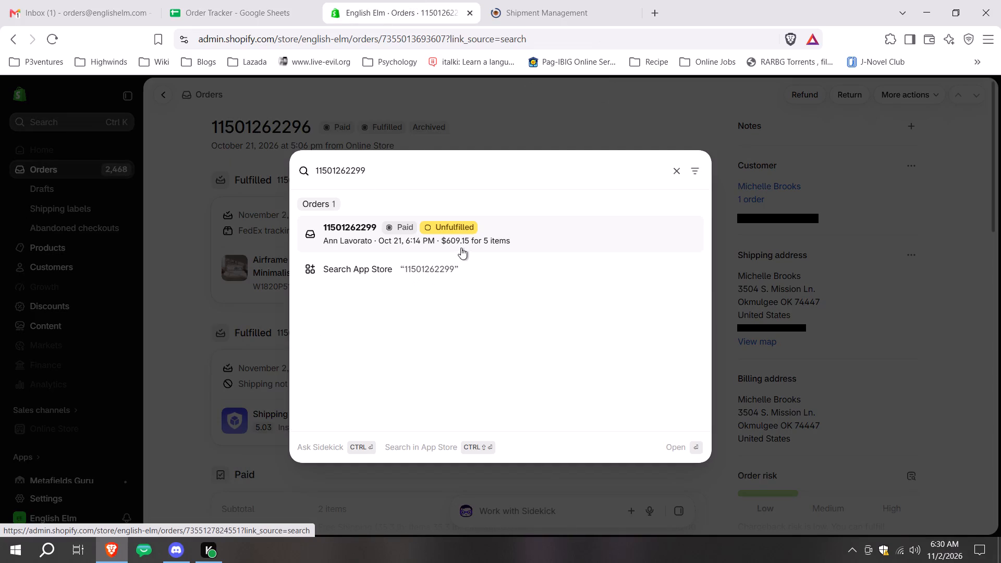
pyautogui.click(461, 248)
pyautogui.click(223, 2)
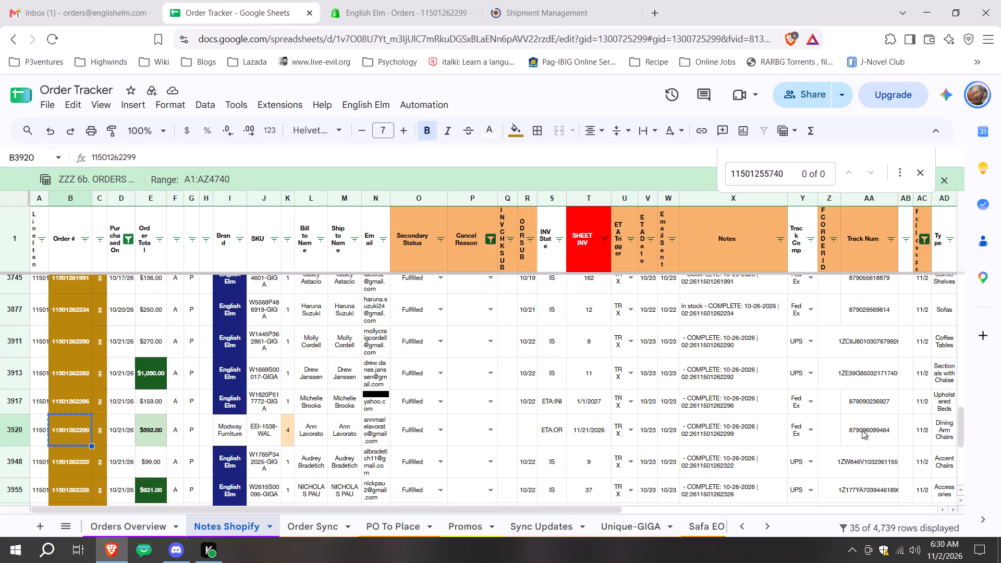
pyautogui.click(862, 430)
pyautogui.hotkey('ctrl', 'c')
pyautogui.click(380, 0)
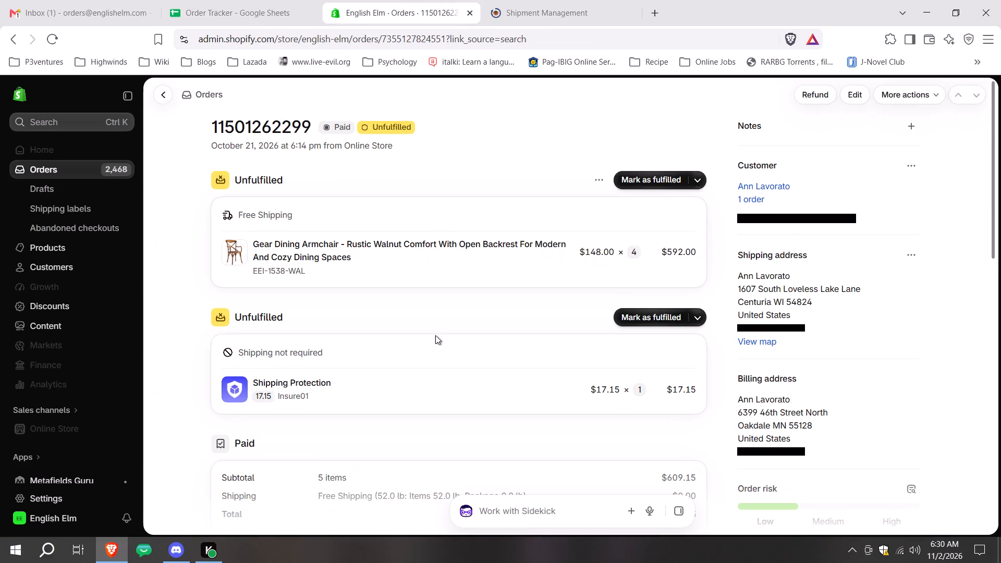
pyautogui.click(223, 0)
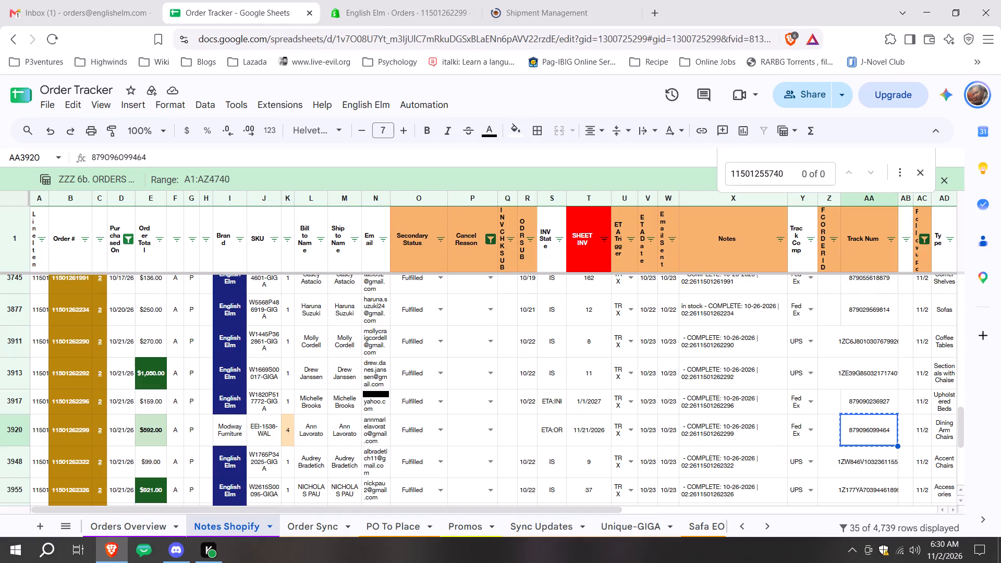
pyautogui.click(400, 0)
pyautogui.scroll(-2, 562, 265)
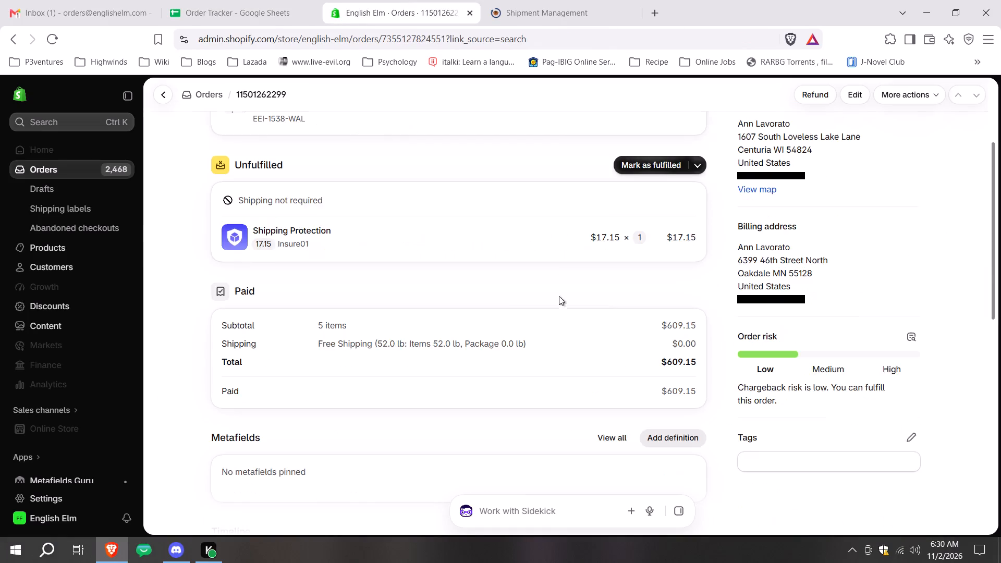
pyautogui.scroll(3, 584, 304)
pyautogui.click(648, 191)
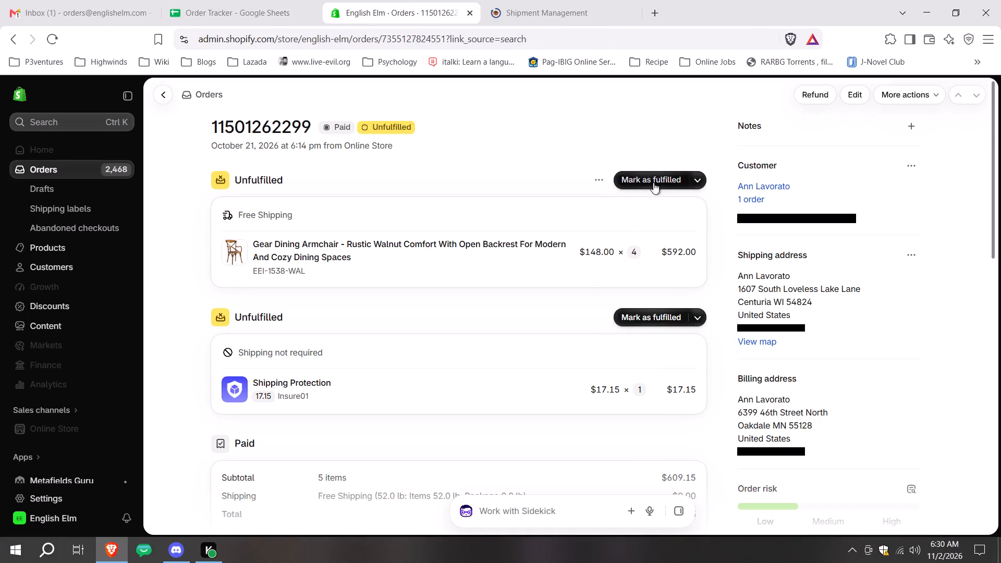
pyautogui.click(653, 182)
pyautogui.hotkey('ctrl', 'v')
pyautogui.click(380, 332)
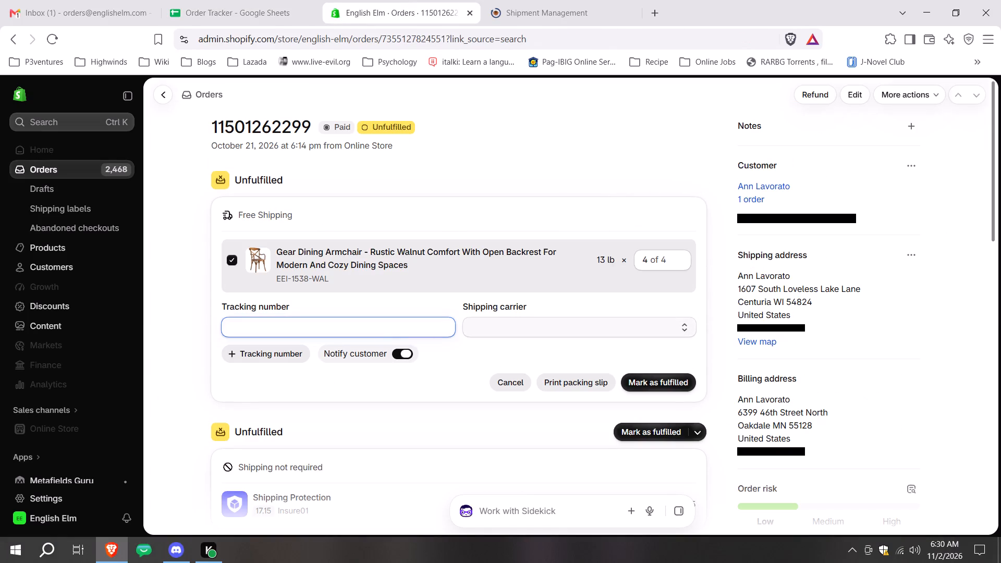
pyautogui.hotkey('ctrl', 'v')
pyautogui.click(679, 376)
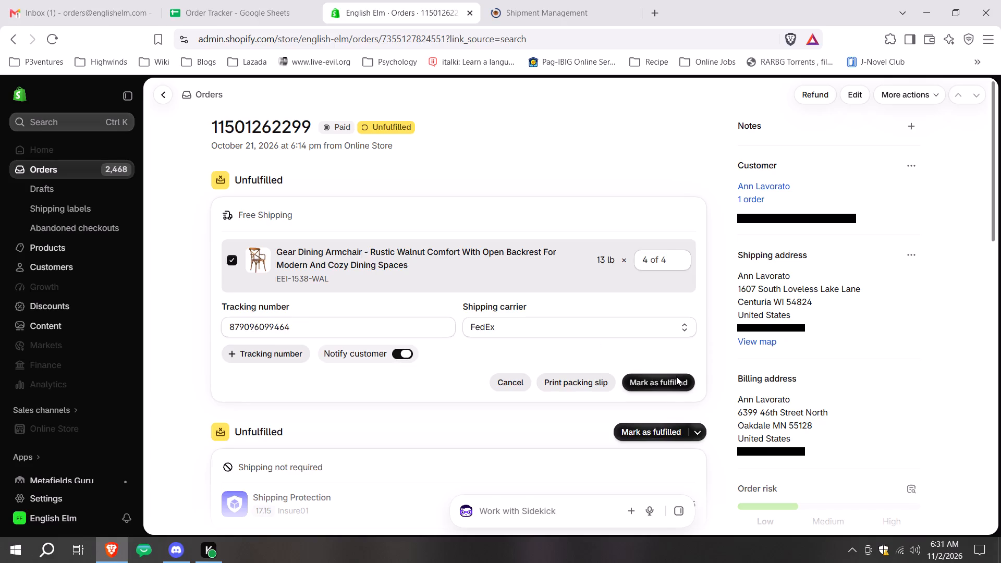
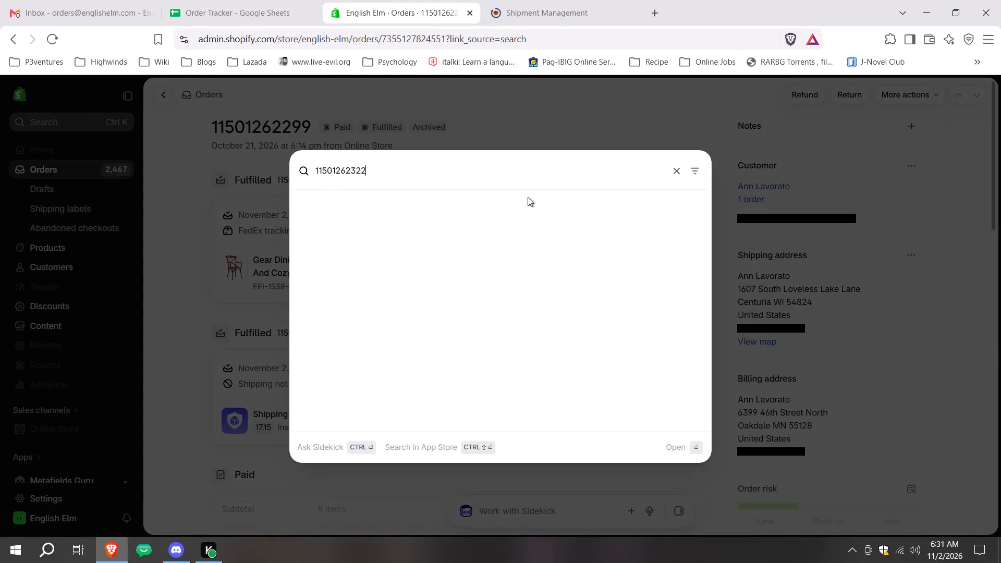
pyautogui.click(416, 233)
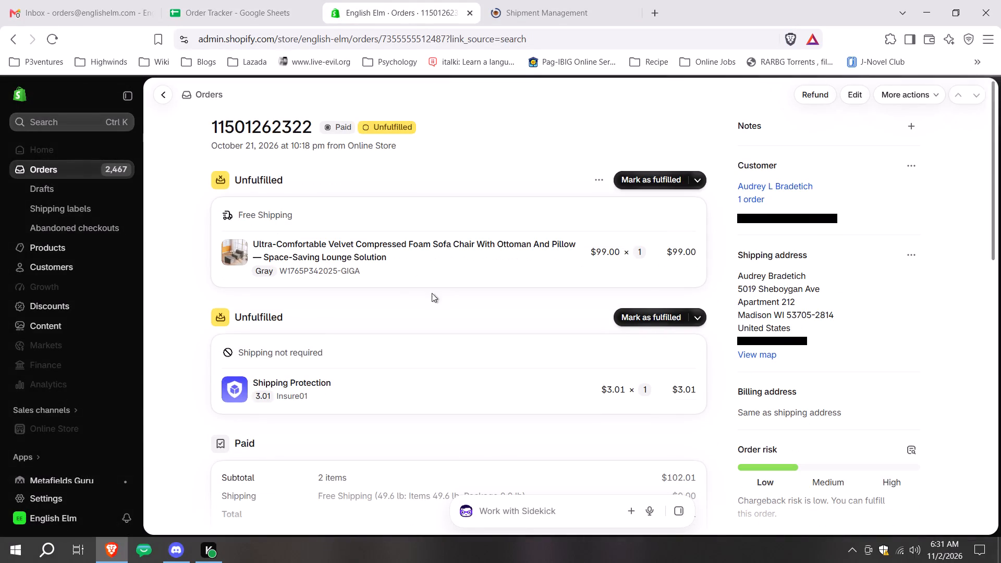
pyautogui.scroll(-3, 393, 331)
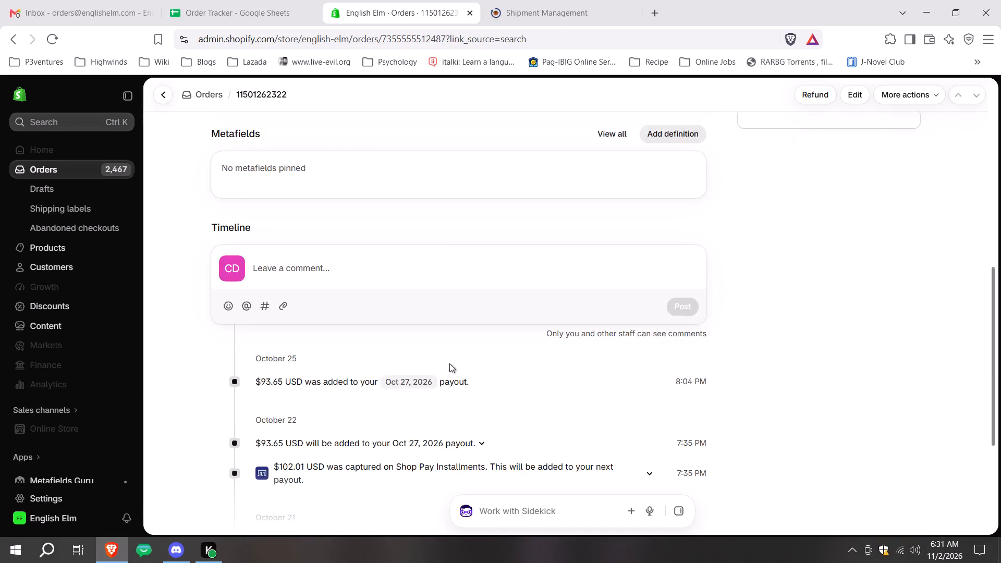
pyautogui.scroll(5, 449, 360)
pyautogui.click(262, 0)
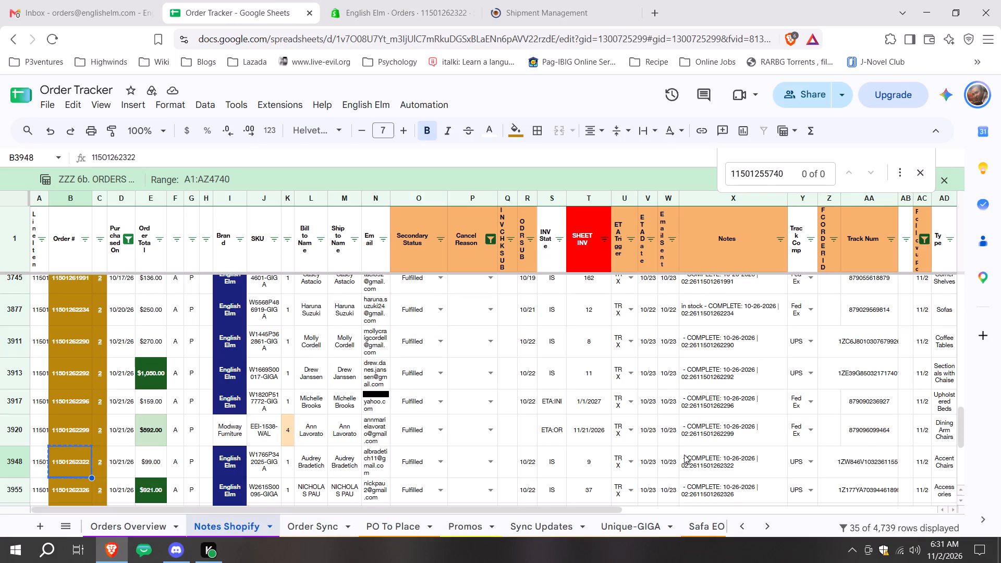
pyautogui.click(874, 467)
pyautogui.hotkey('ctrl', 'c')
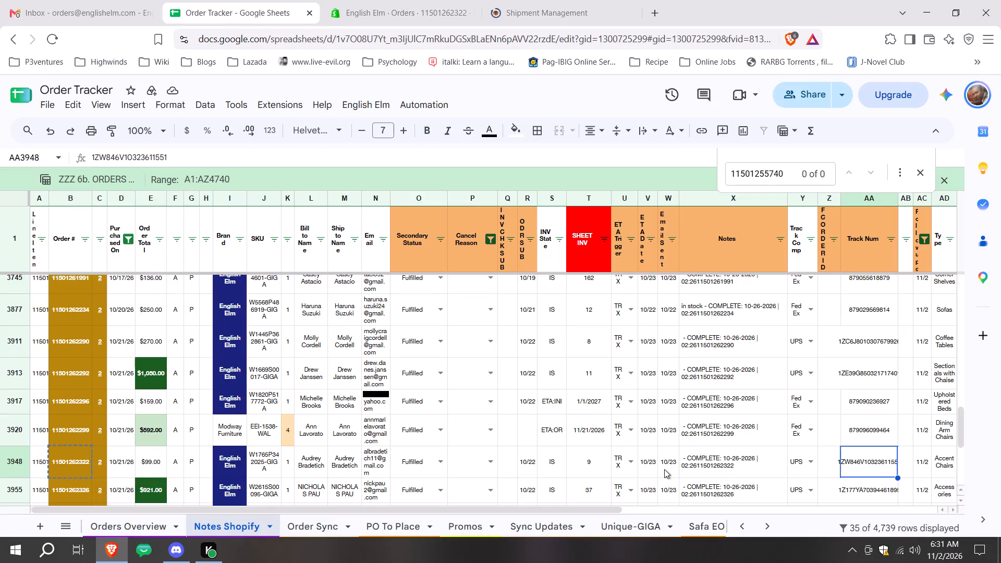
pyautogui.click(376, 0)
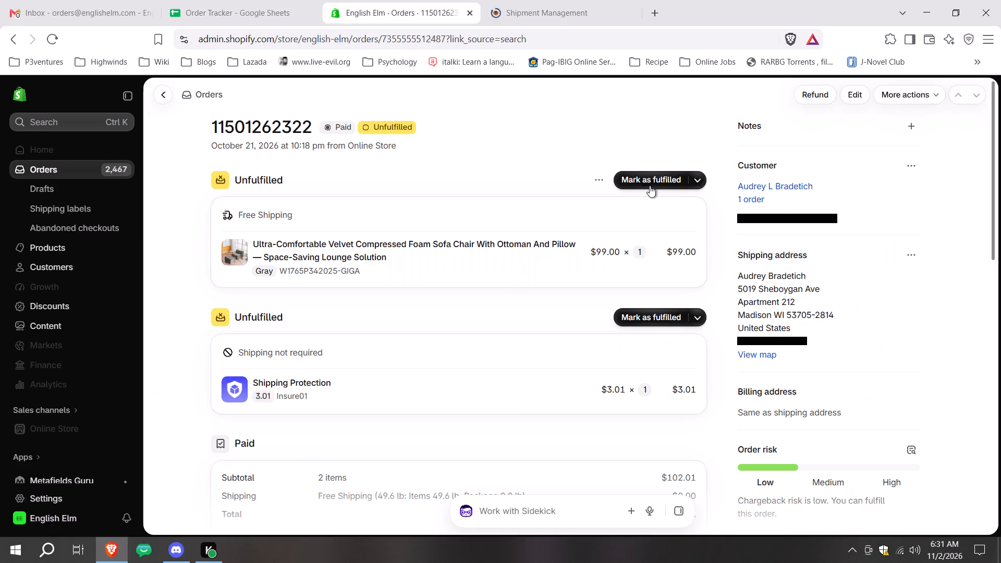
pyautogui.click(650, 186)
pyautogui.click(425, 322)
pyautogui.hotkey('ctrl', 'v')
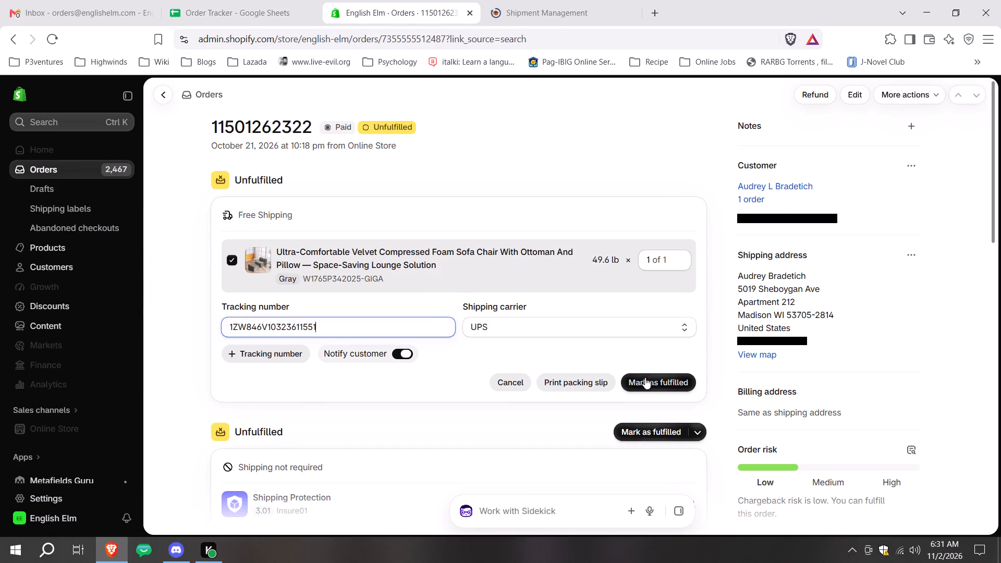
pyautogui.click(651, 377)
pyautogui.click(258, 0)
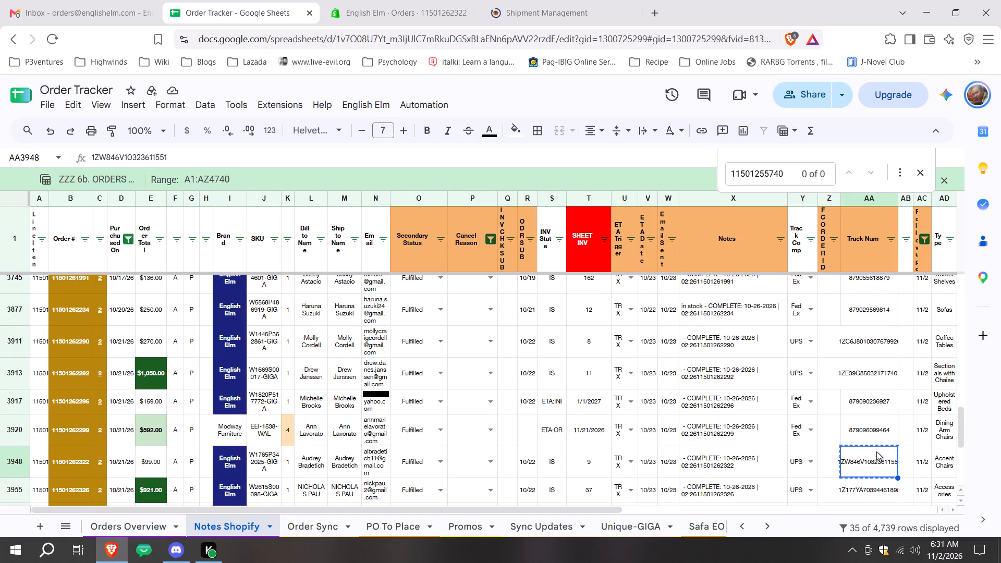
pyautogui.press('Down')
pyautogui.press('Down')
pyautogui.press('Down')
pyautogui.press('Down')
pyautogui.press('Down')
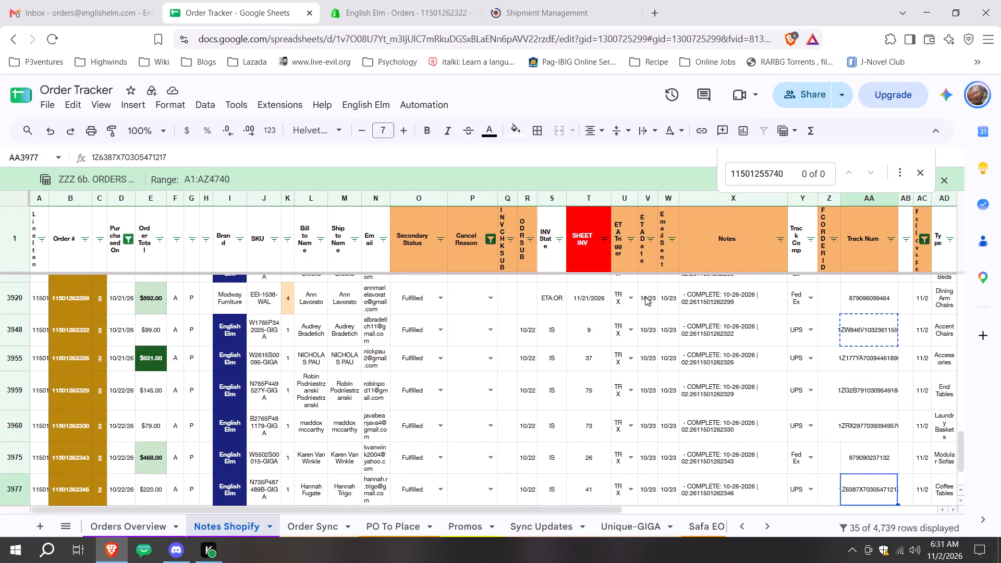
pyautogui.click(367, 0)
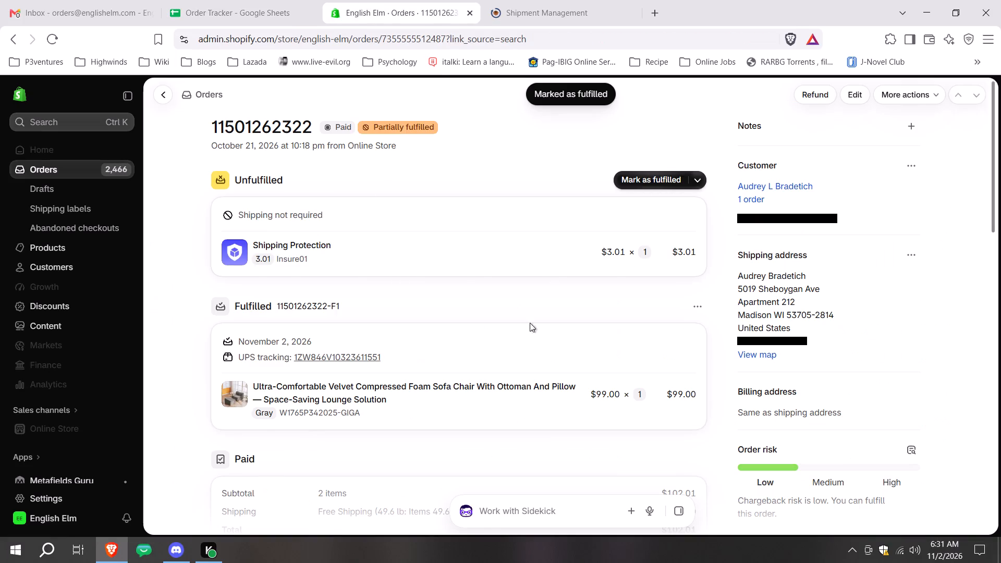
pyautogui.click(241, 0)
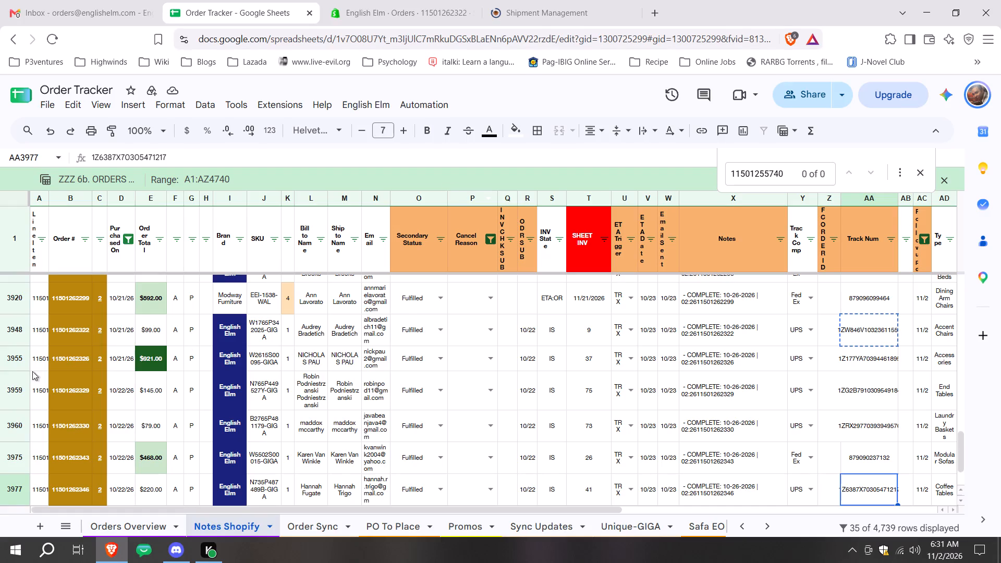
pyautogui.click(60, 363)
pyautogui.hotkey('ctrl', 'c')
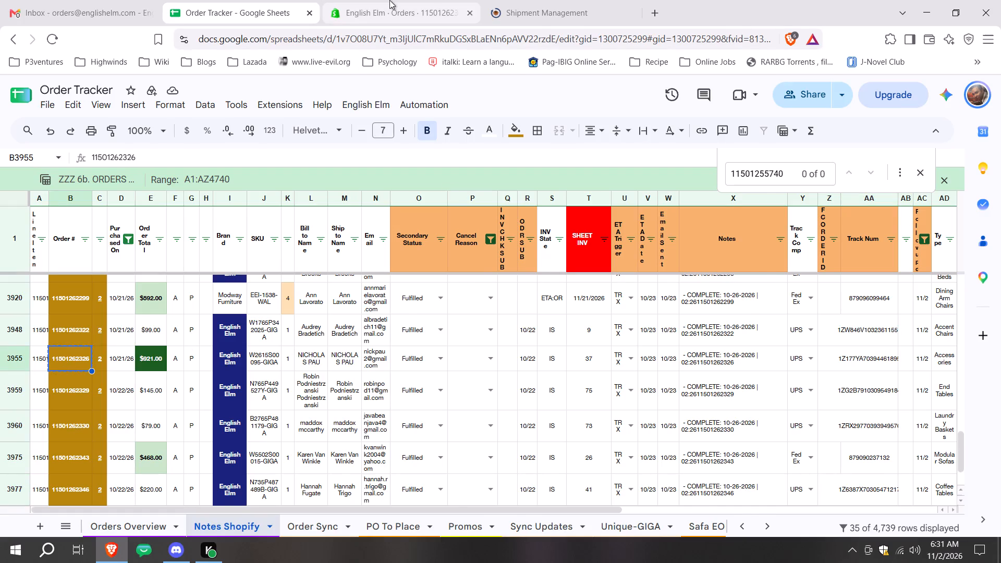
pyautogui.click(389, 0)
pyautogui.click(84, 117)
pyautogui.hotkey('ctrl', 'v')
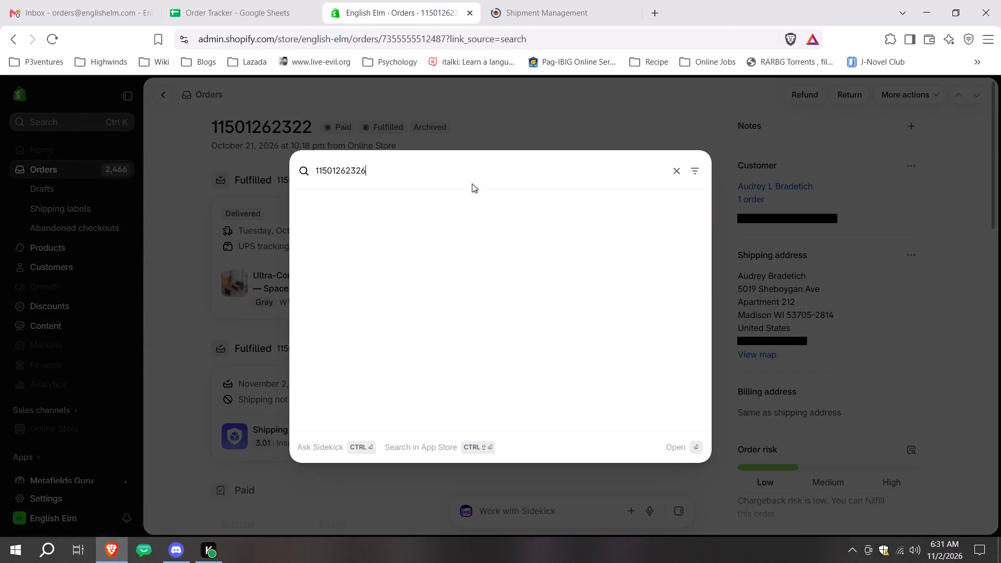
pyautogui.click(445, 239)
pyautogui.click(262, 0)
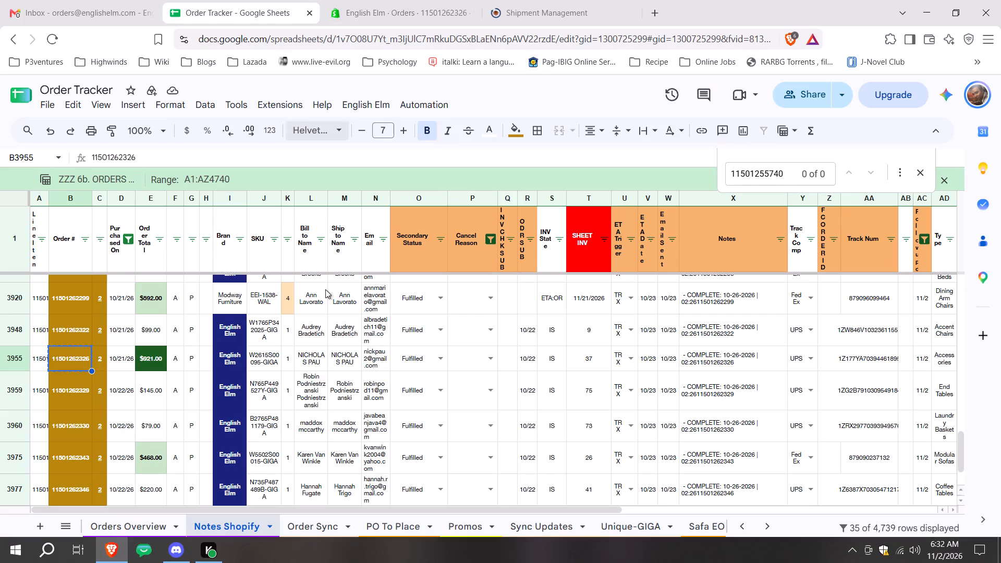
pyautogui.click(878, 363)
pyautogui.hotkey('ctrl', 'c')
pyautogui.click(400, 0)
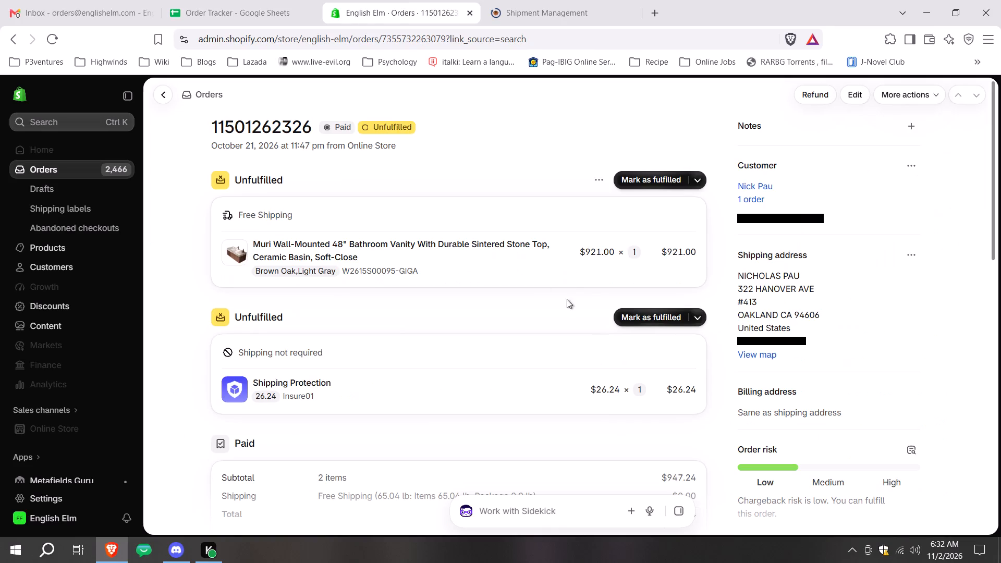
pyautogui.click(640, 179)
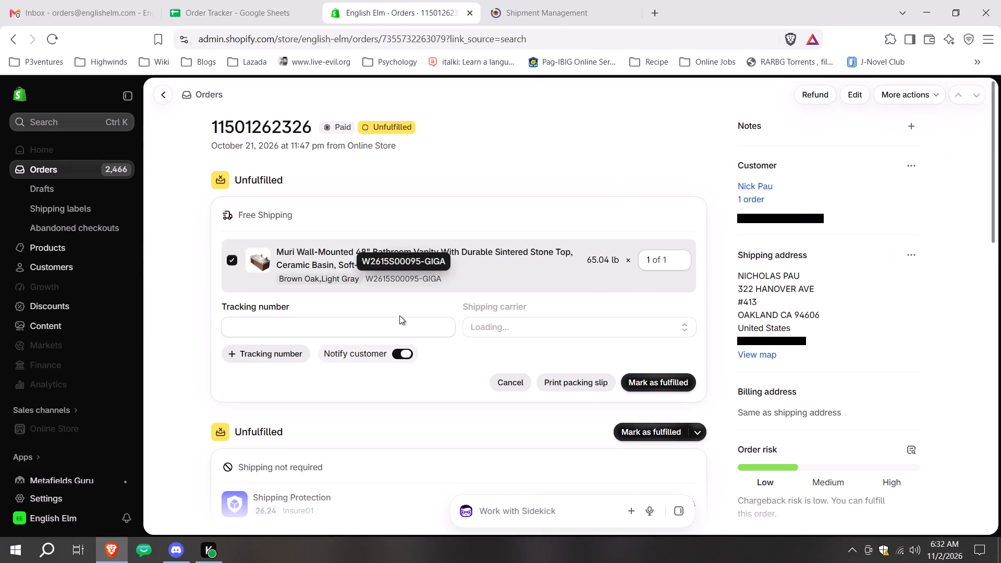
pyautogui.click(399, 315)
pyautogui.hotkey('ctrl', 'v')
pyautogui.click(656, 373)
pyautogui.click(666, 378)
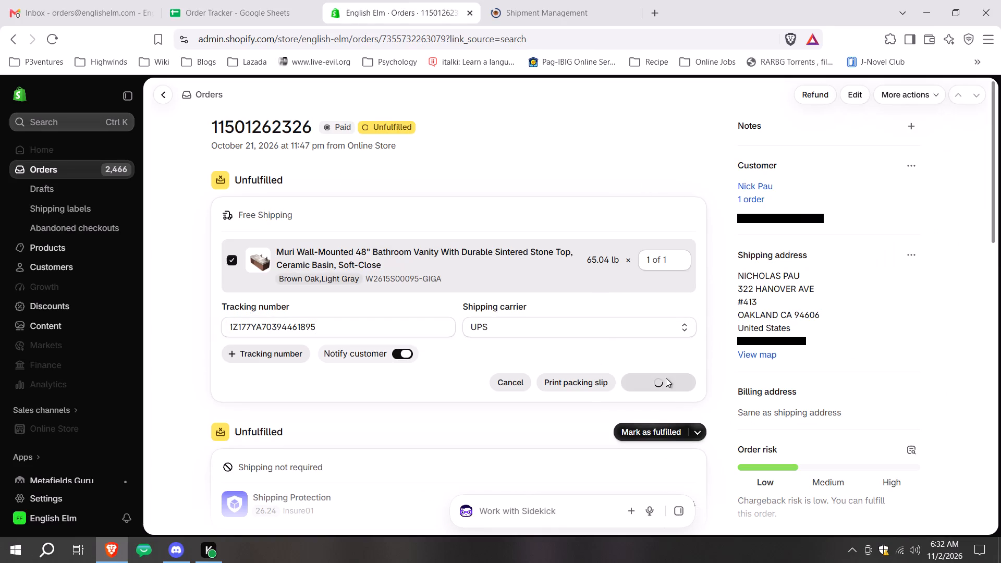
pyautogui.click(274, 0)
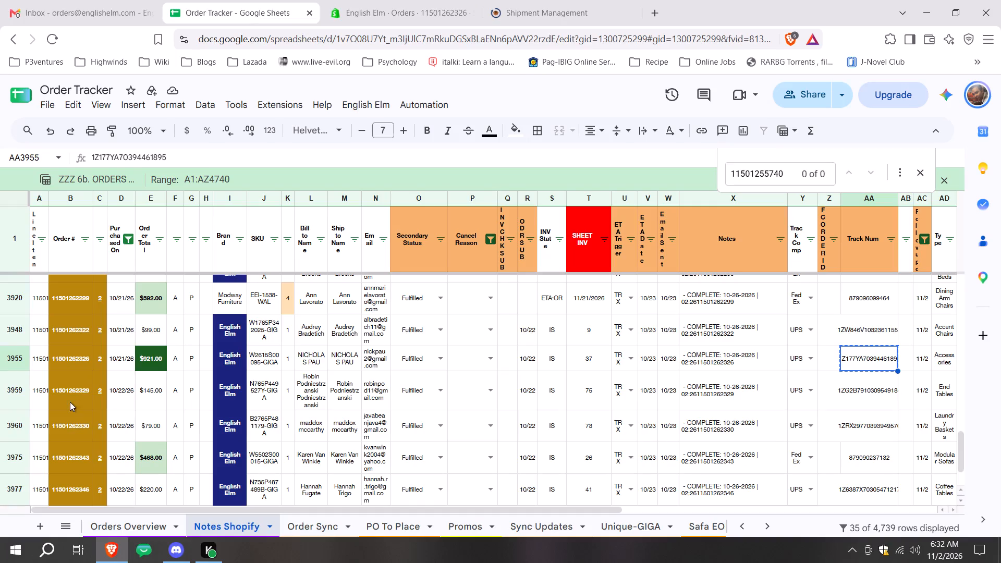
pyautogui.click(70, 402)
pyautogui.hotkey('ctrl', 'c')
pyautogui.click(389, 9)
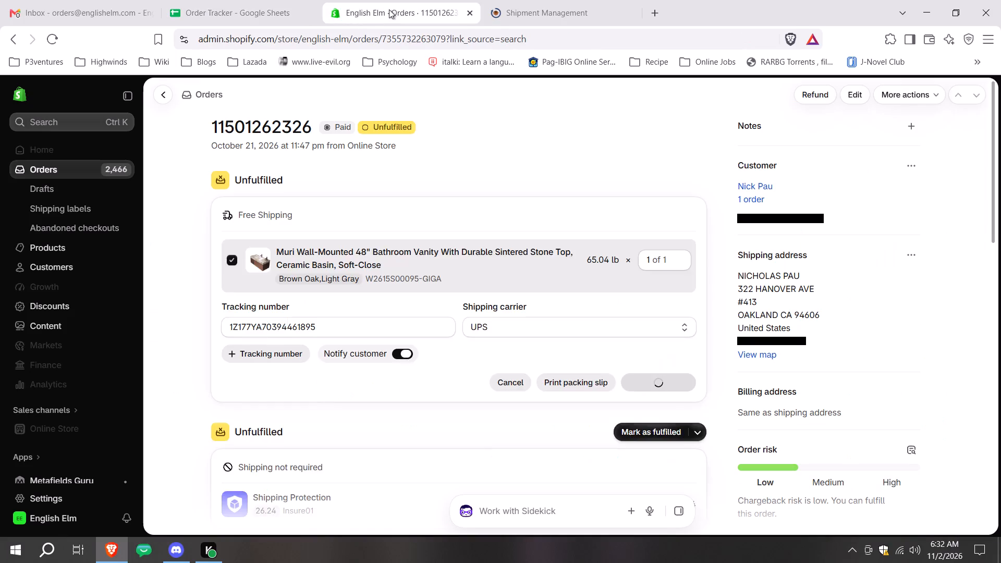
pyautogui.click(91, 129)
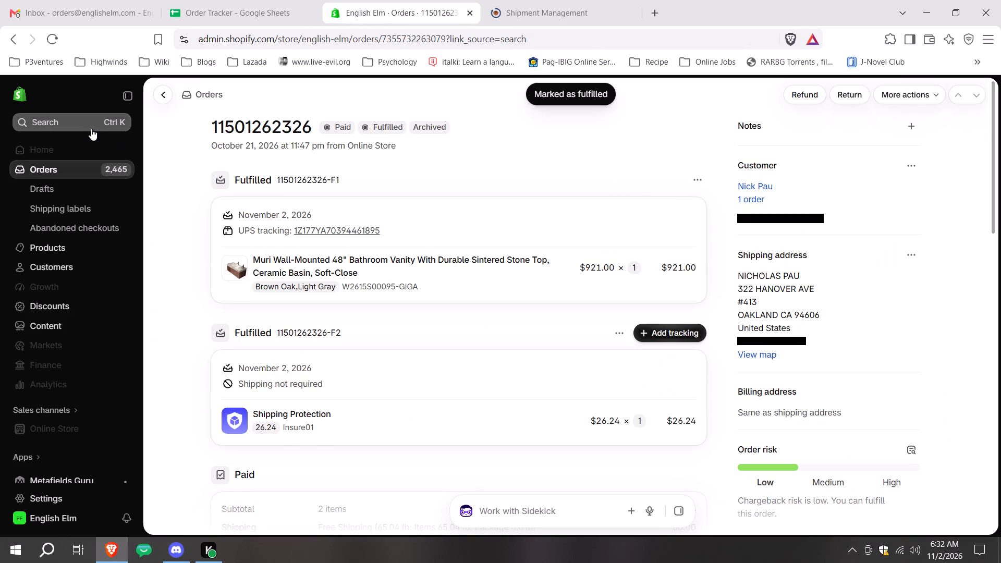
pyautogui.hotkey('ctrl', 'v')
pyautogui.click(419, 219)
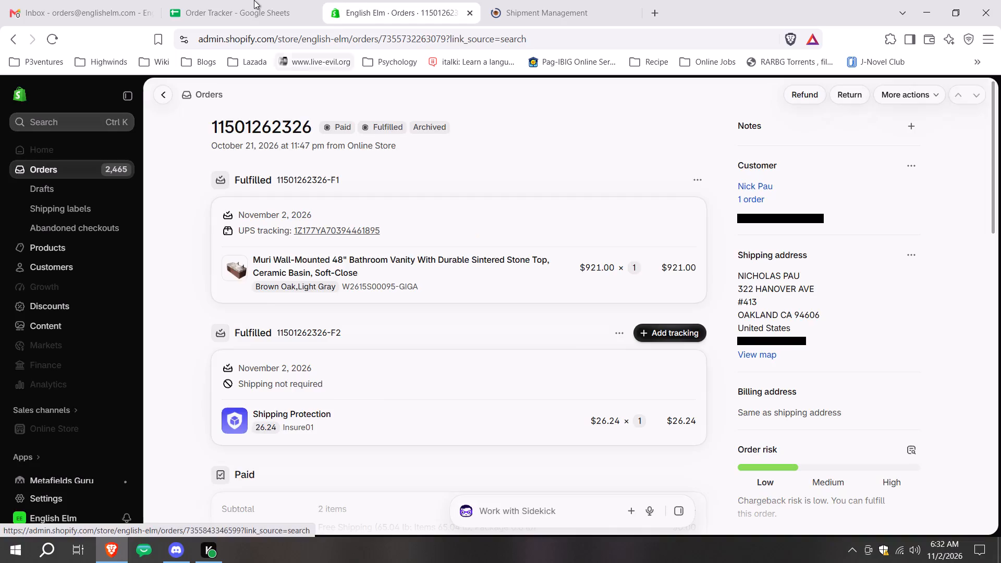
pyautogui.click(252, 0)
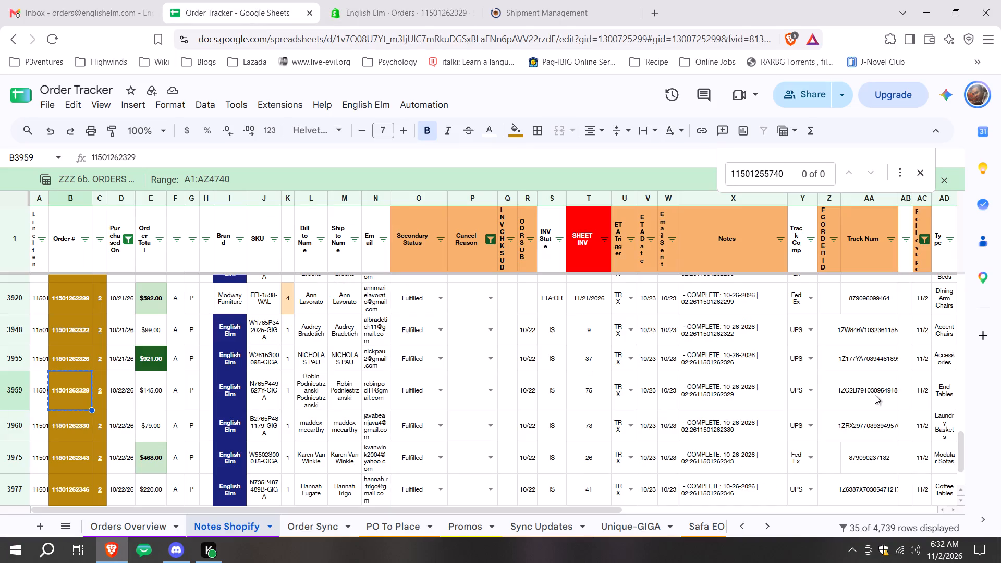
pyautogui.click(875, 395)
pyautogui.hotkey('ctrl', 'c')
pyautogui.click(427, 0)
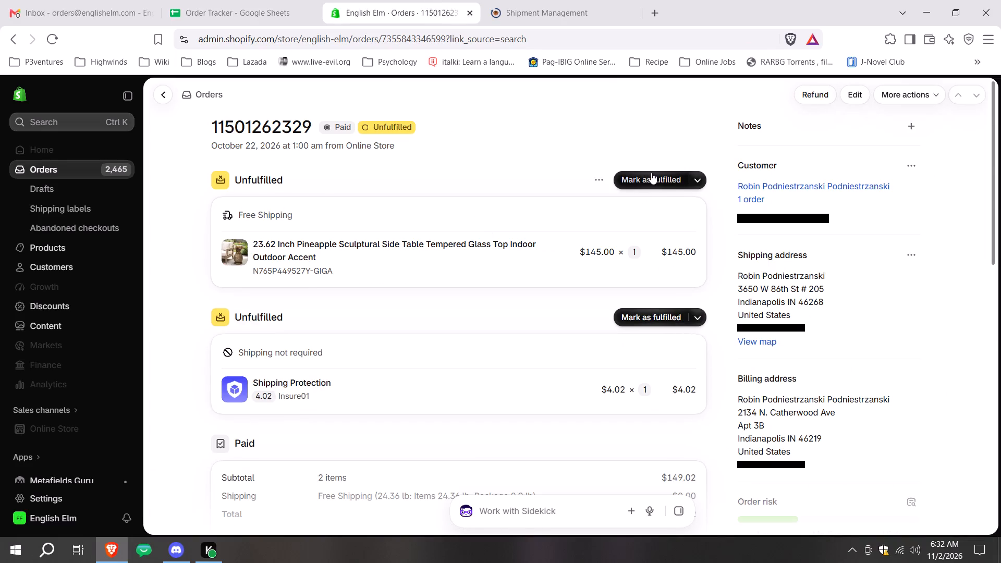
pyautogui.click(243, 0)
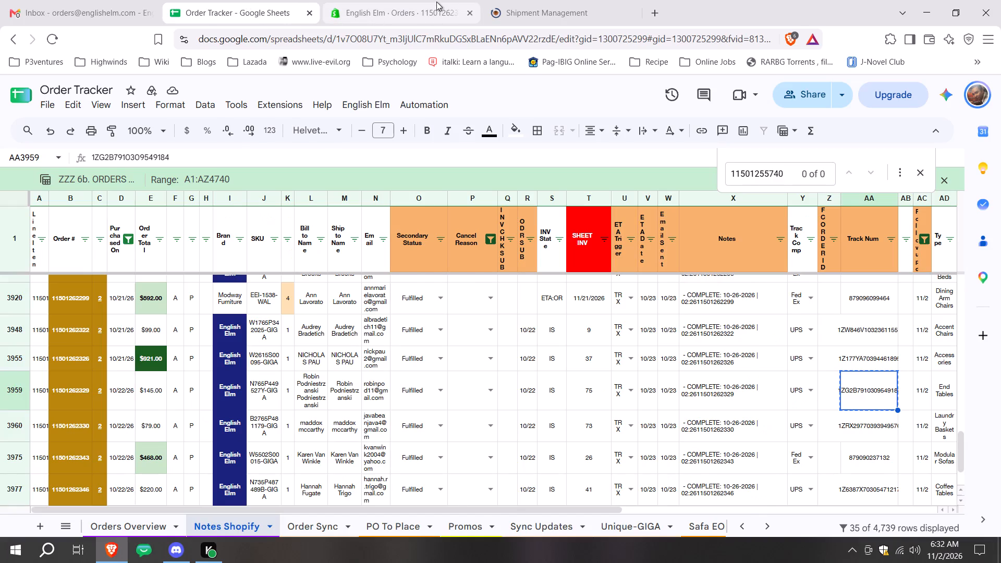
pyautogui.click(436, 2)
pyautogui.click(654, 177)
pyautogui.click(397, 317)
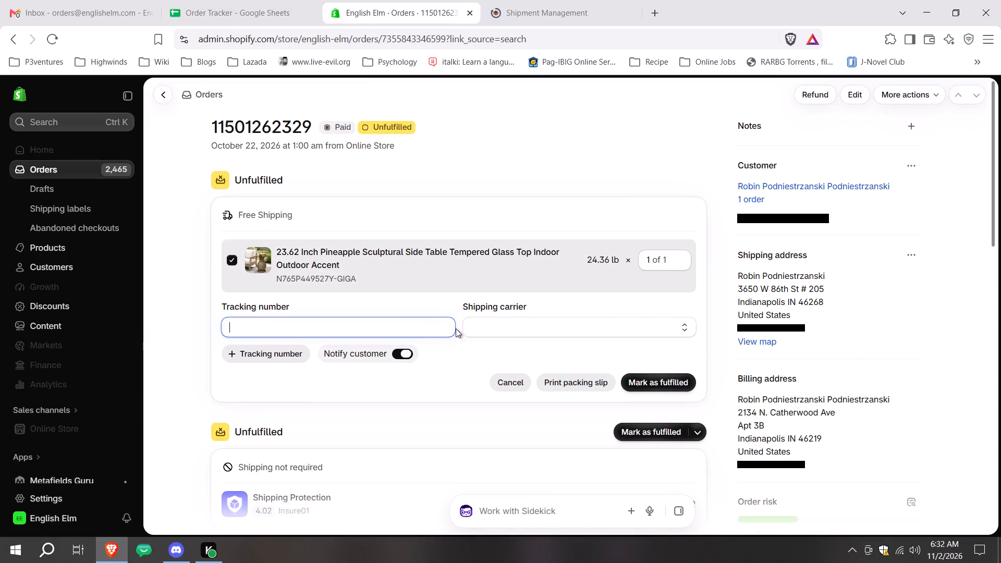
pyautogui.hotkey('ctrl', 'v')
pyautogui.click(664, 382)
pyautogui.click(212, 0)
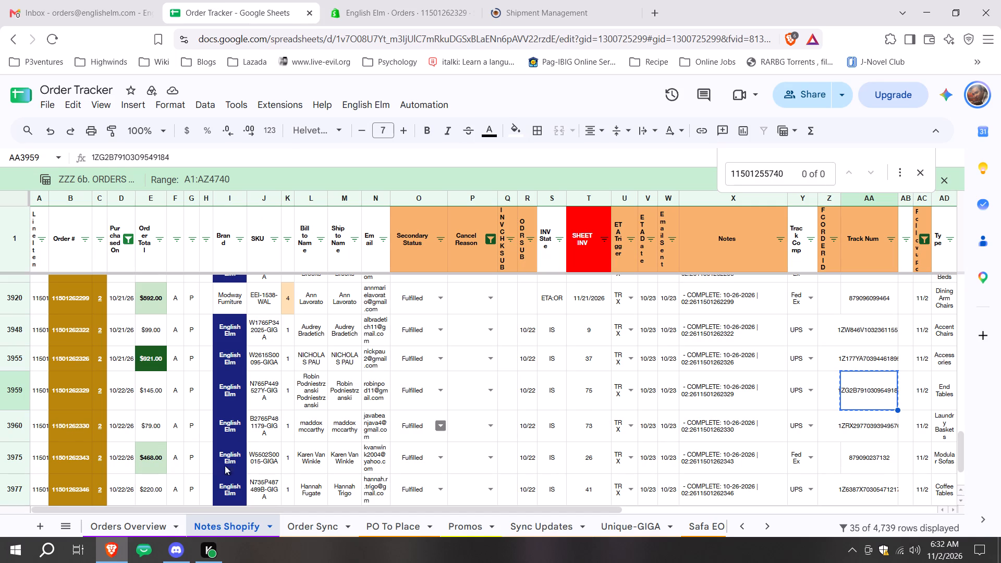
pyautogui.click(70, 438)
pyautogui.hotkey('ctrl', 'c')
pyautogui.click(320, 0)
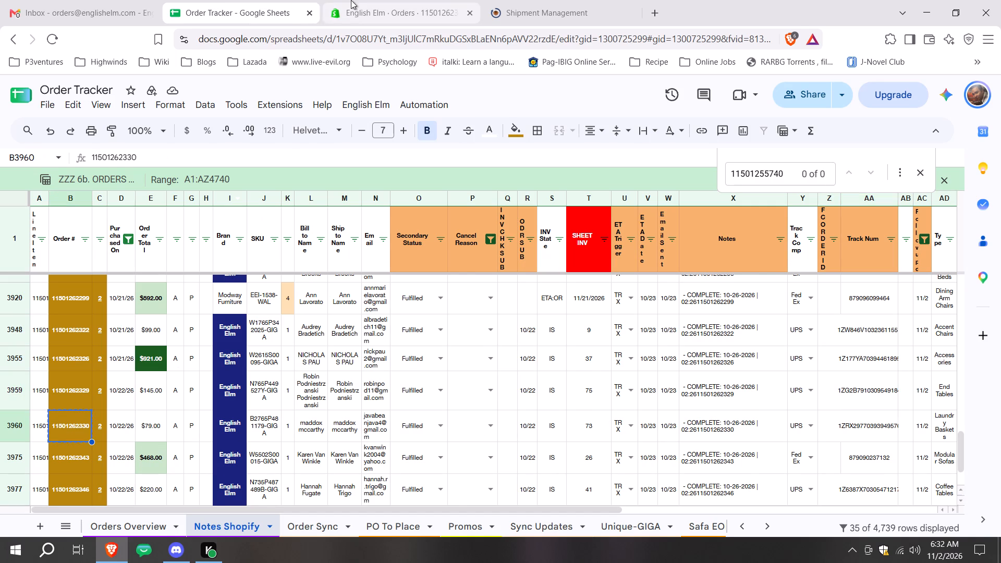
pyautogui.click(351, 0)
pyautogui.click(63, 114)
pyautogui.hotkey('ctrl', 'v')
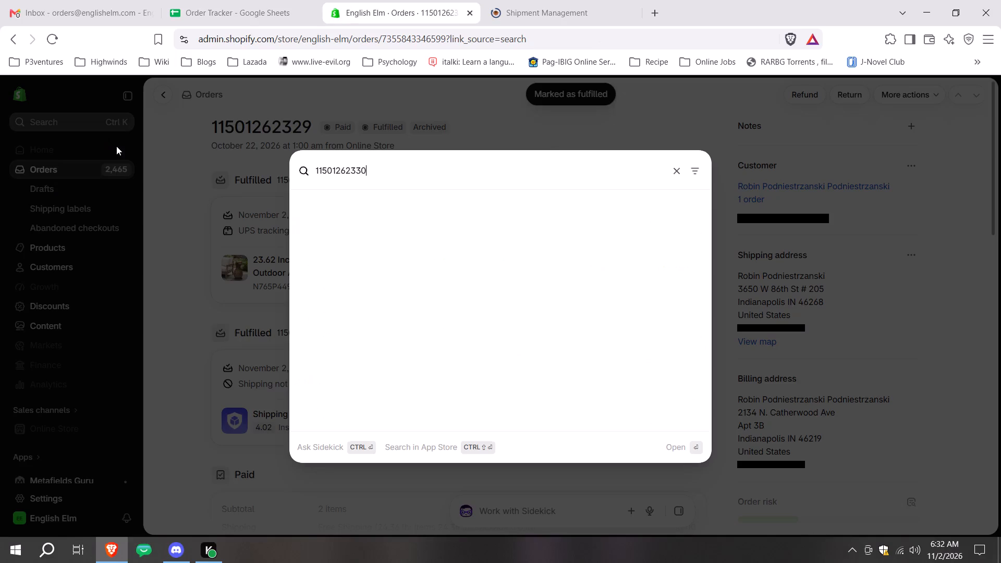
pyautogui.click(420, 229)
pyautogui.click(192, 0)
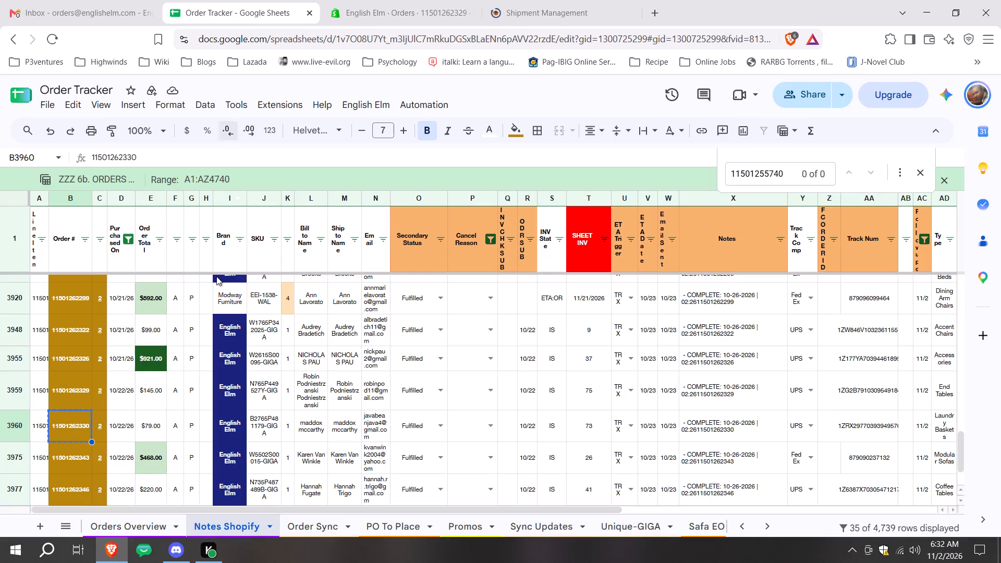
pyautogui.click(876, 431)
pyautogui.hotkey('ctrl', 'c')
pyautogui.click(392, 0)
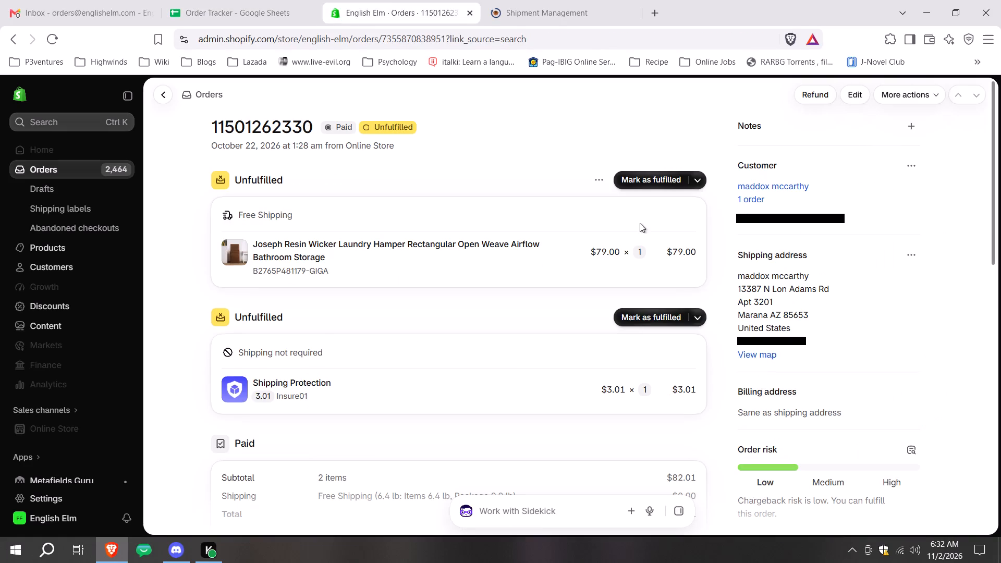
pyautogui.scroll(-2, 697, 262)
pyautogui.scroll(4, 580, 350)
pyautogui.click(638, 177)
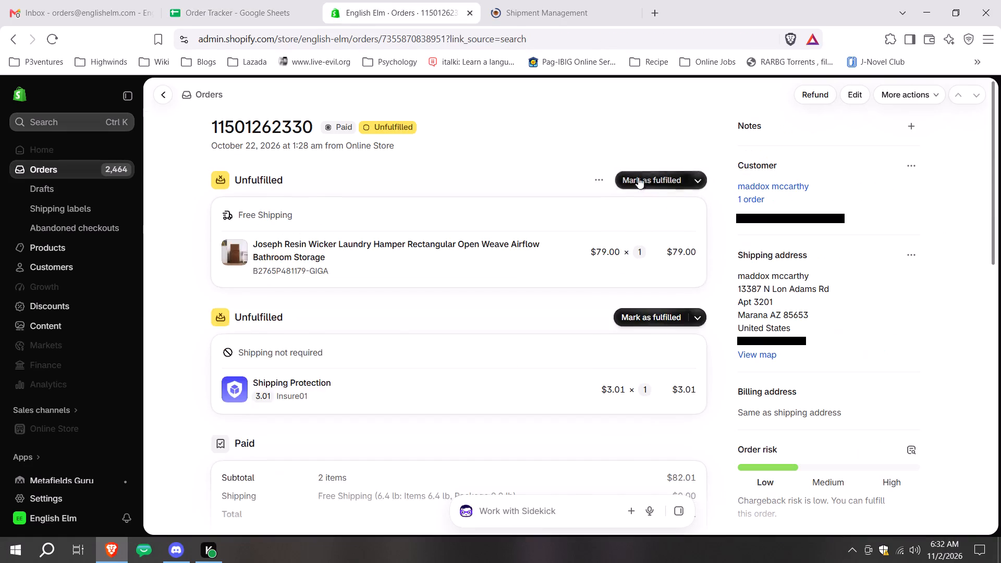
pyautogui.click(420, 329)
pyautogui.hotkey('ctrl', 'v')
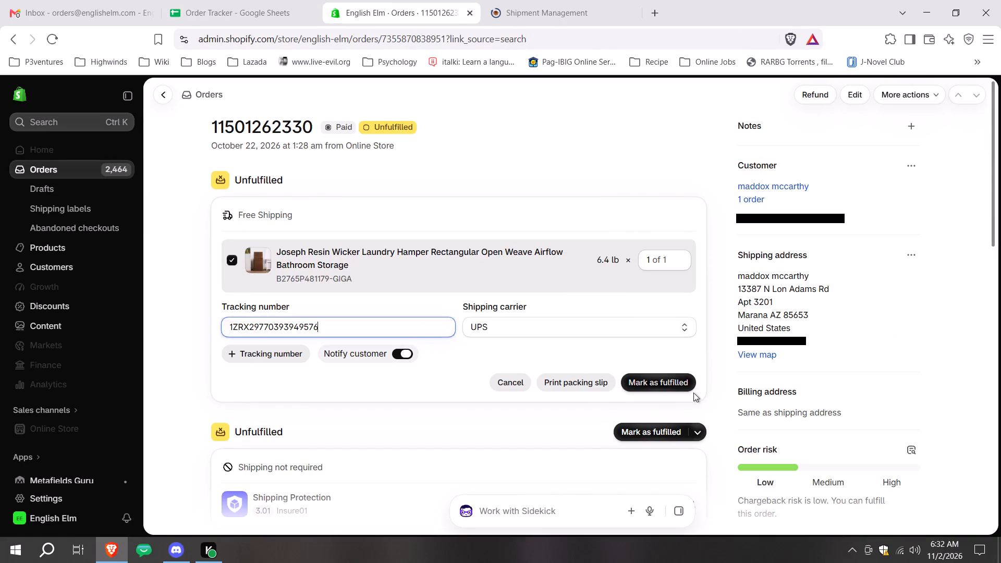
pyautogui.click(224, 0)
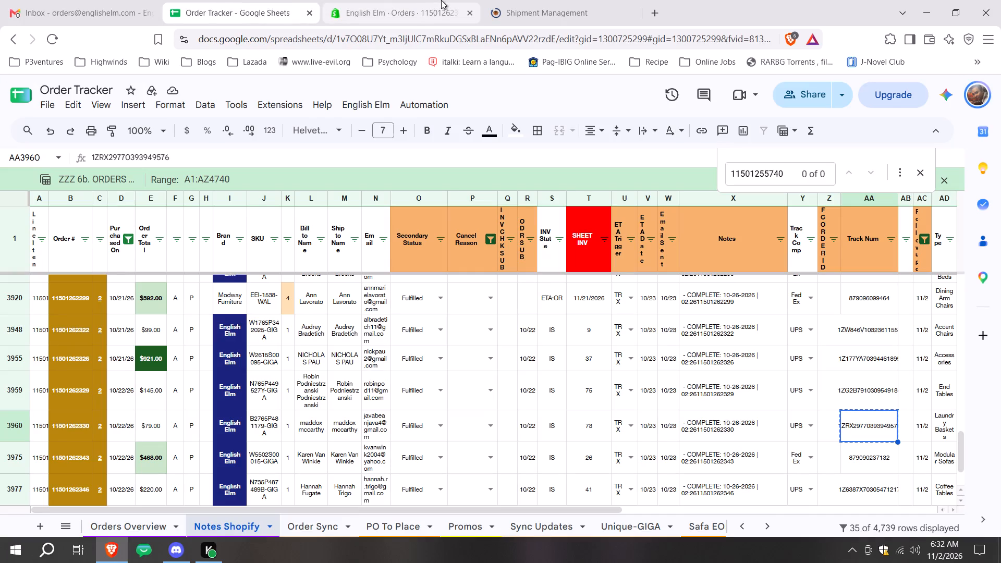
pyautogui.click(444, 0)
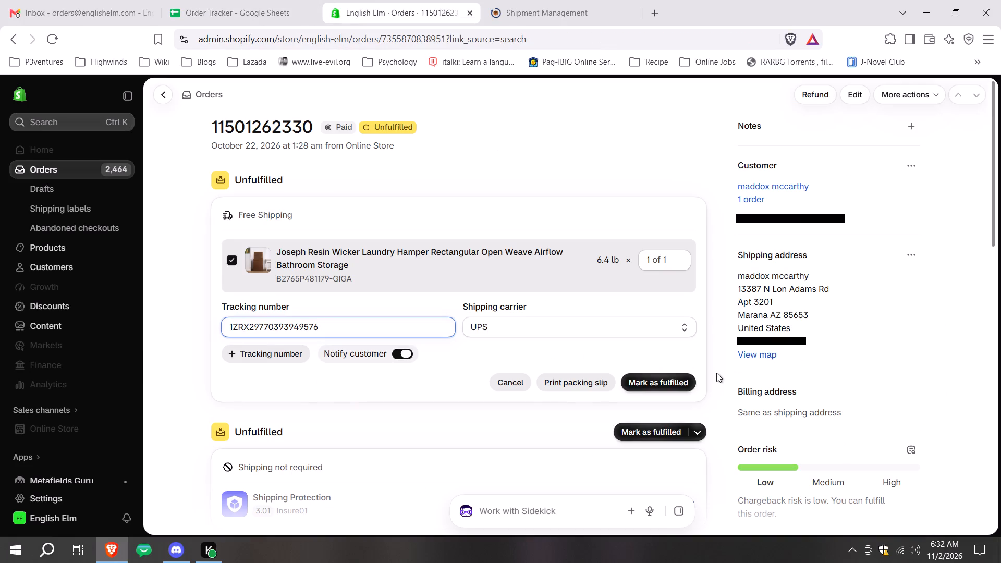
pyautogui.click(684, 377)
pyautogui.click(301, 0)
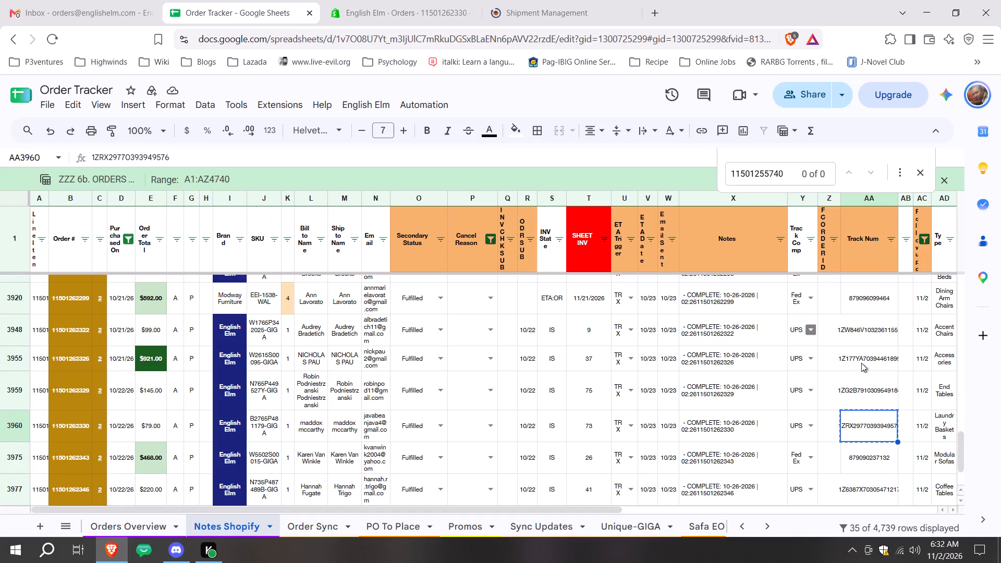
pyautogui.click(67, 466)
pyautogui.hotkey('ctrl', 'c')
pyautogui.click(351, 0)
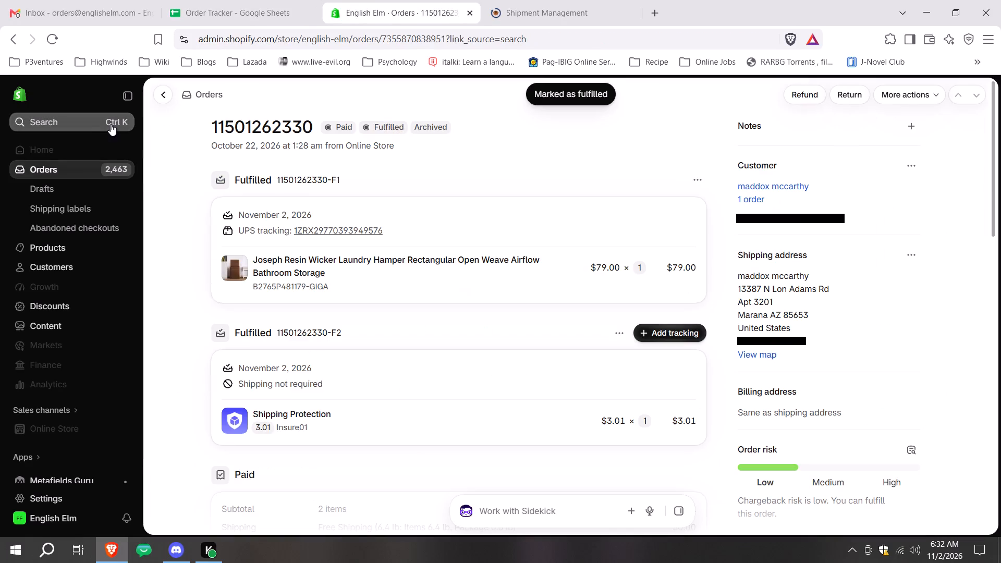
pyautogui.click(111, 124)
pyautogui.hotkey('ctrl', 'v')
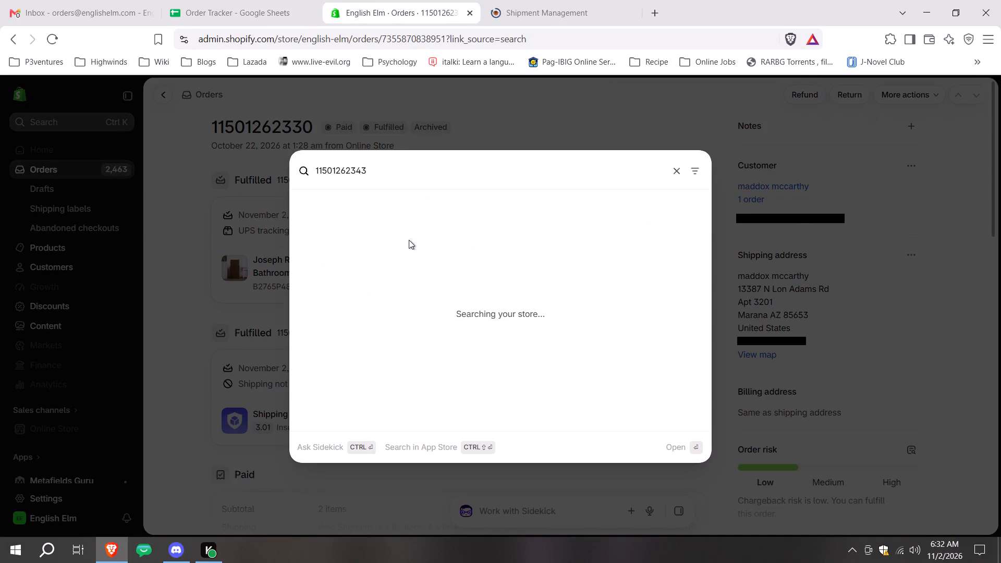
pyautogui.click(407, 233)
pyautogui.click(267, 0)
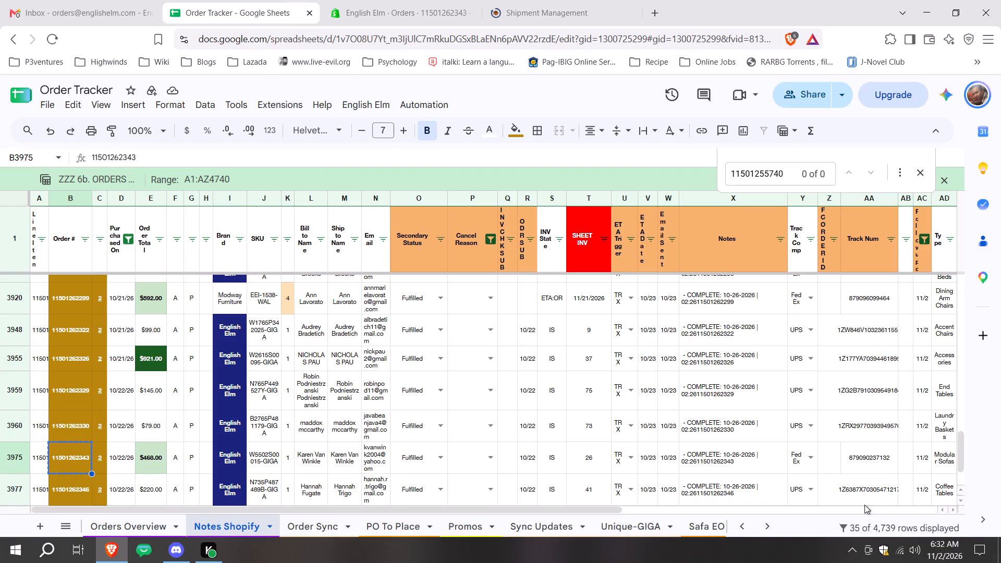
pyautogui.click(864, 450)
pyautogui.hotkey('ctrl', 'c')
pyautogui.click(421, 0)
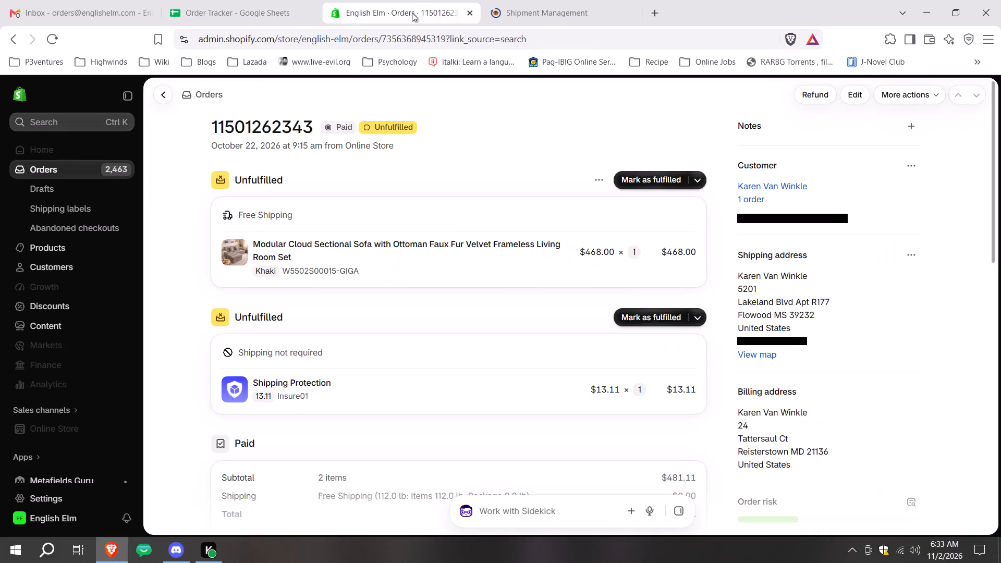
pyautogui.scroll(-3, 502, 308)
pyautogui.scroll(3, 588, 354)
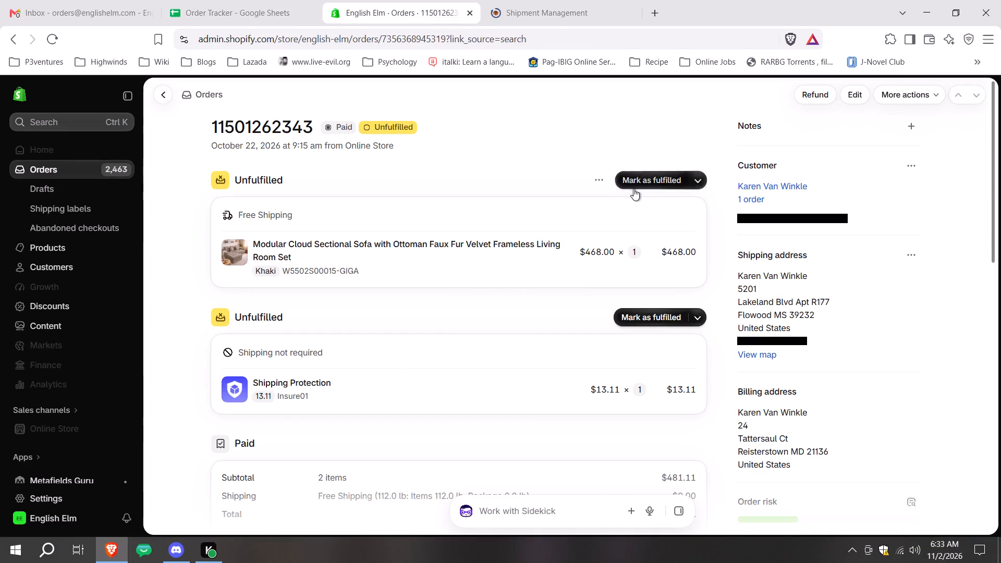
pyautogui.click(633, 189)
pyautogui.click(311, 319)
pyautogui.hotkey('ctrl', 'v')
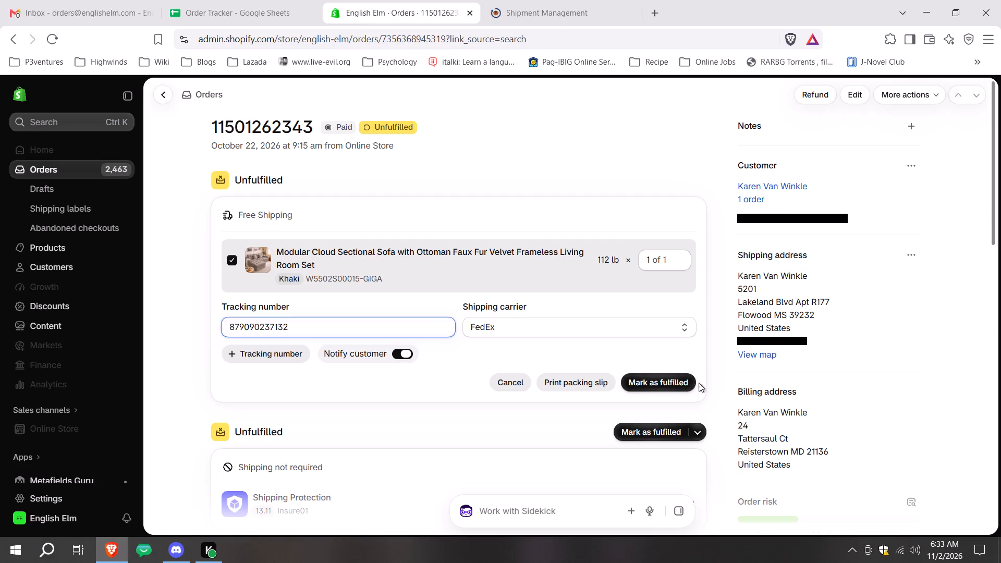
pyautogui.click(689, 380)
pyautogui.click(282, 0)
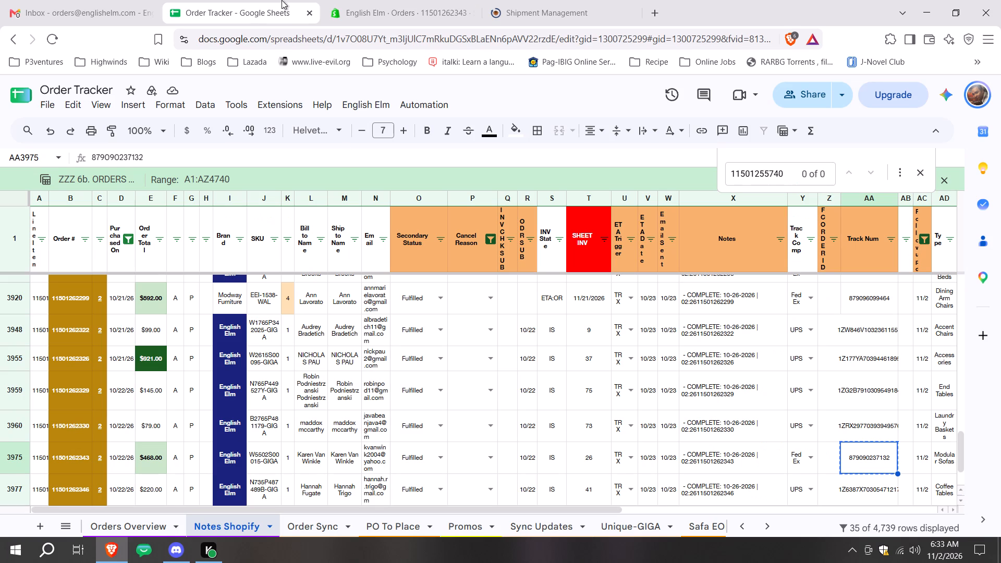
pyautogui.click(75, 492)
pyautogui.scroll(-1, 430, 369)
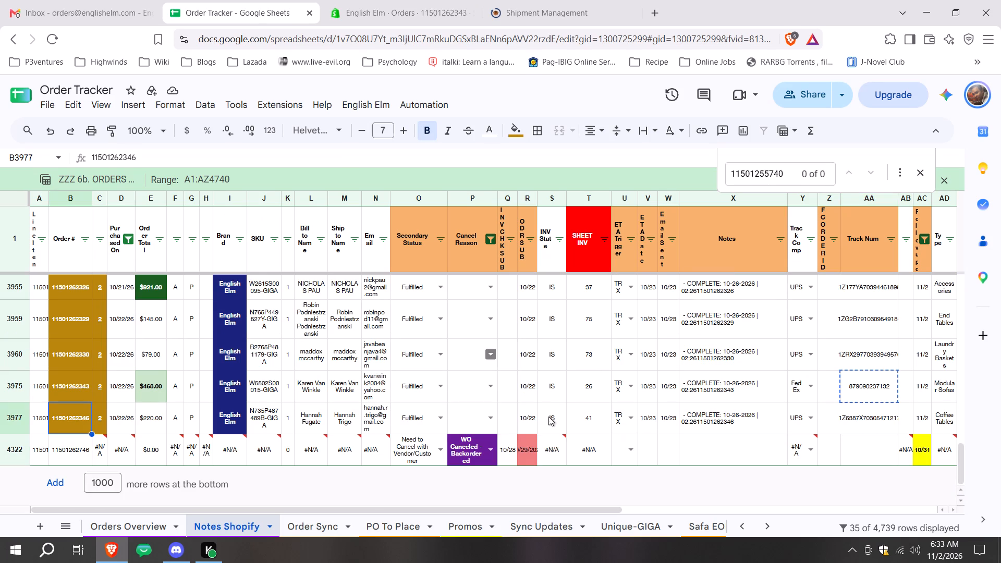
pyautogui.hotkey('ctrl', 'c')
pyautogui.click(433, 0)
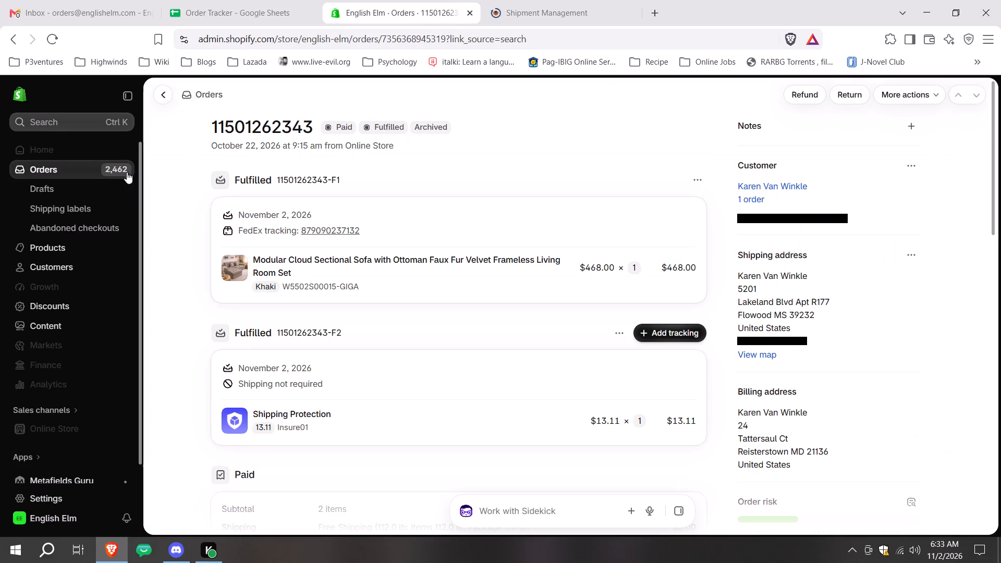
pyautogui.click(88, 125)
pyautogui.hotkey('ctrl', 'v')
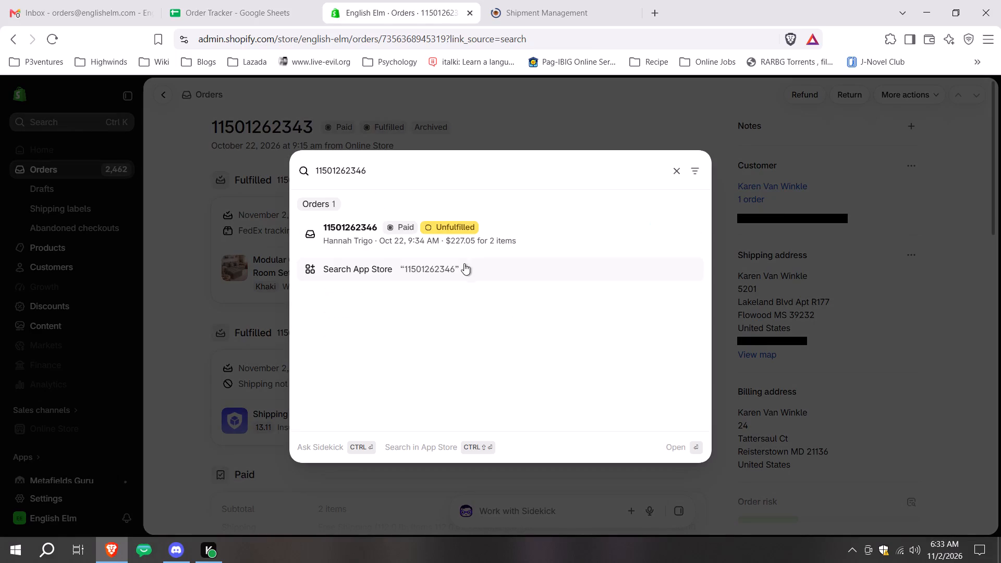
pyautogui.click(459, 229)
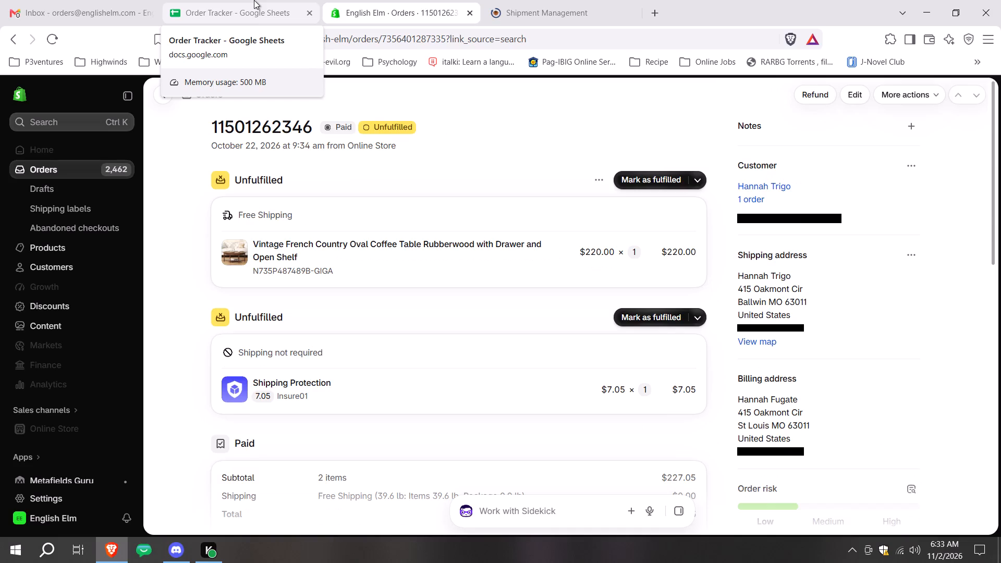
pyautogui.click(267, 0)
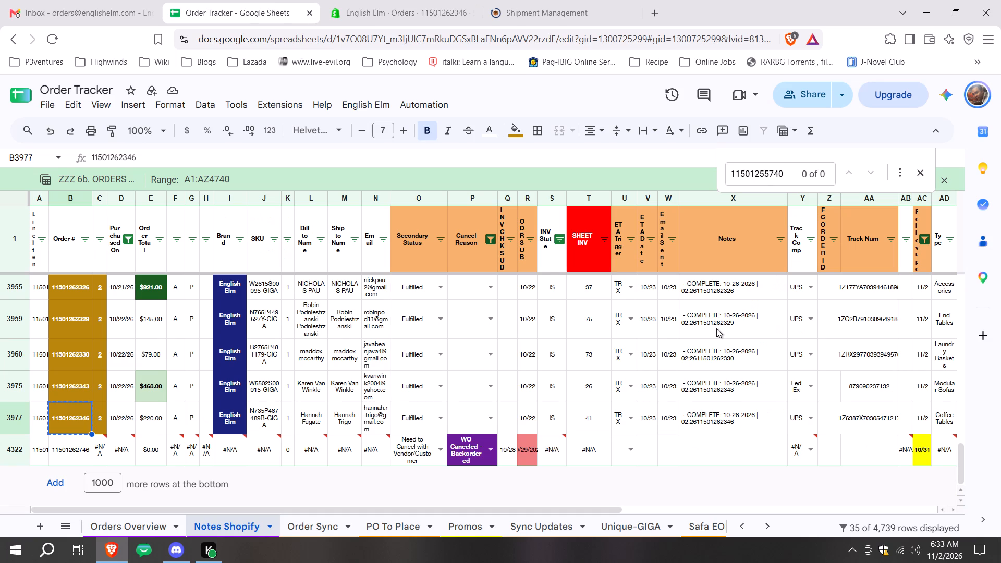
pyautogui.click(854, 428)
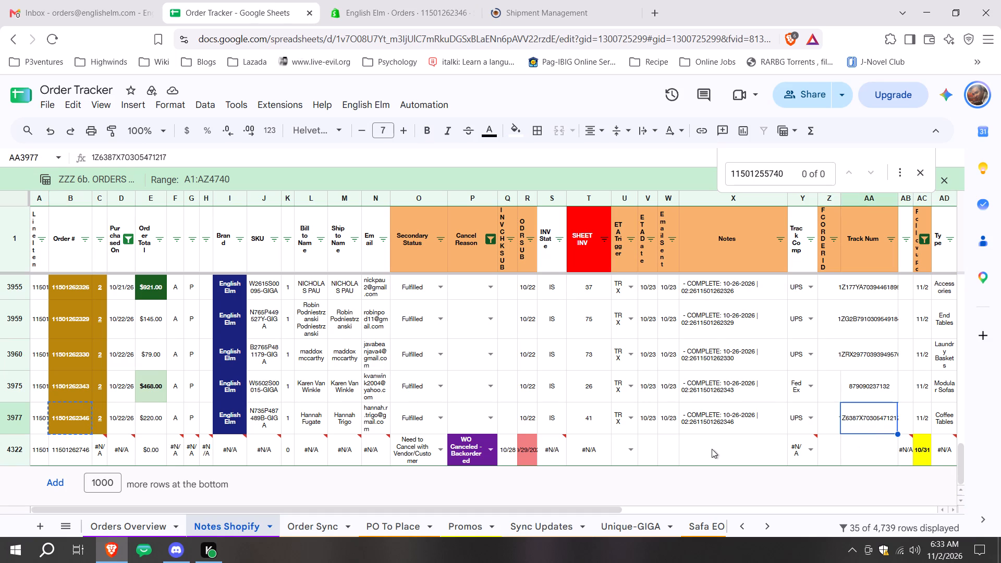
pyautogui.hotkey('ctrl', 'c')
pyautogui.click(371, 1)
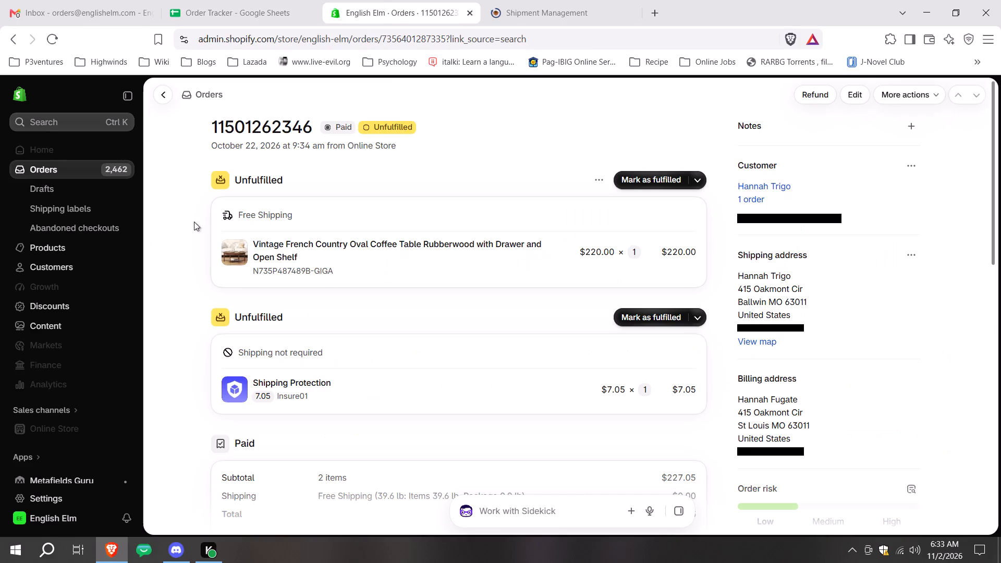
pyautogui.click(70, 112)
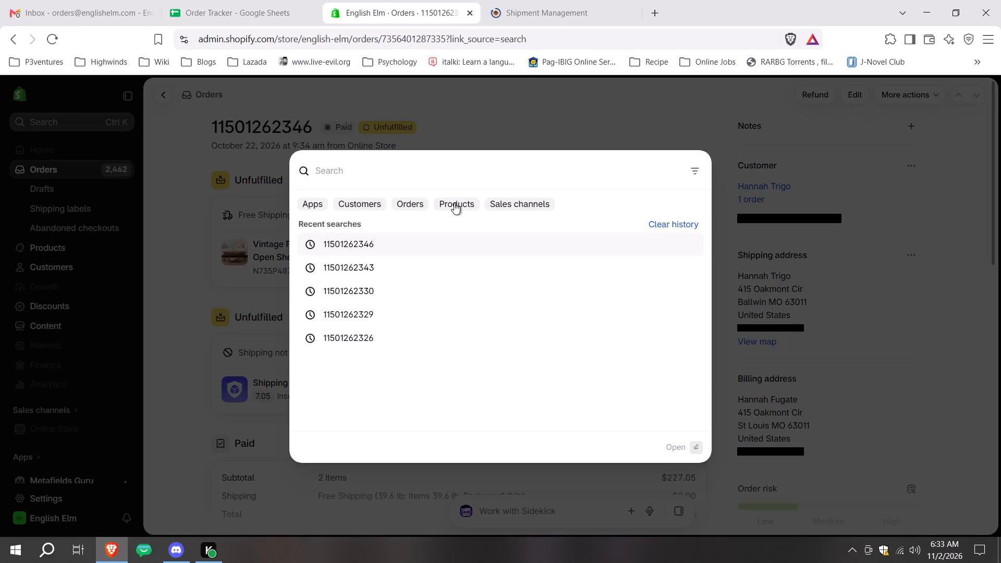
pyautogui.click(417, 124)
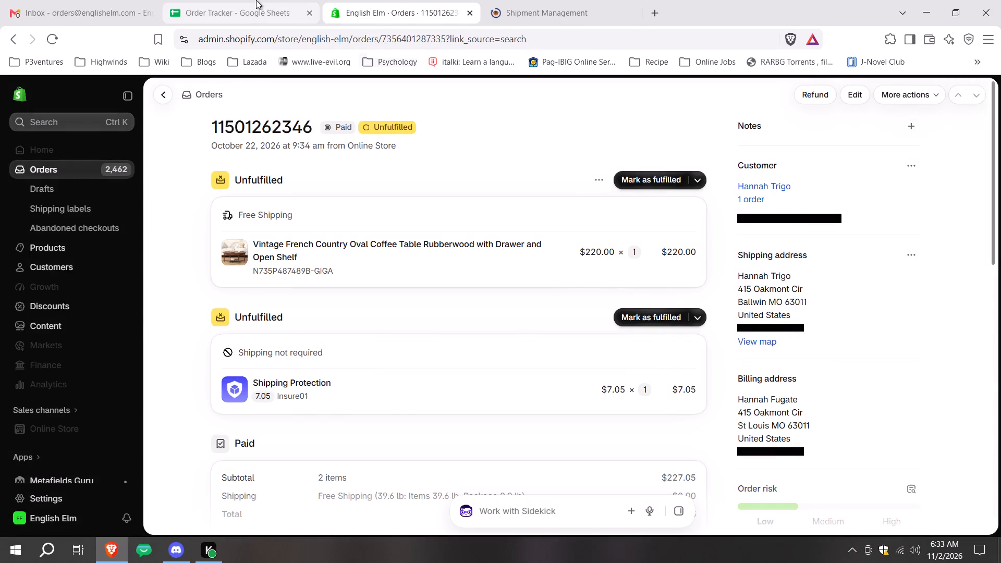
pyautogui.click(256, 0)
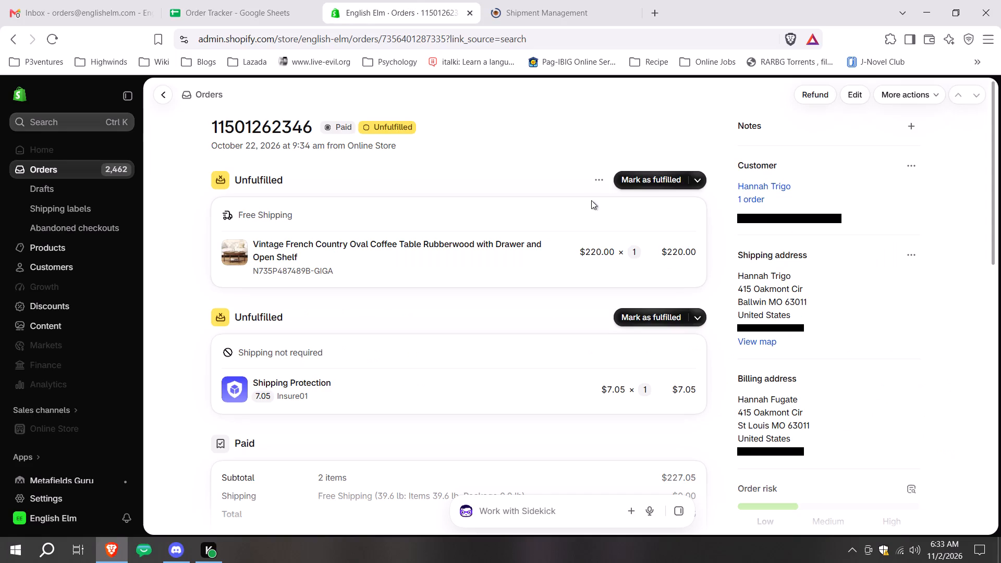
pyautogui.click(660, 175)
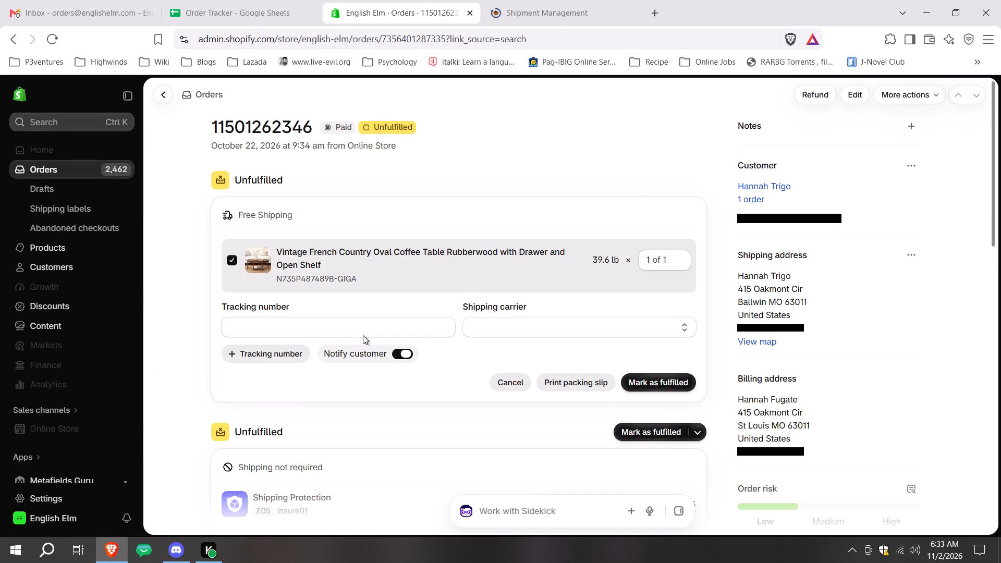
pyautogui.click(374, 324)
pyautogui.hotkey('ctrl', 'v')
pyautogui.click(666, 383)
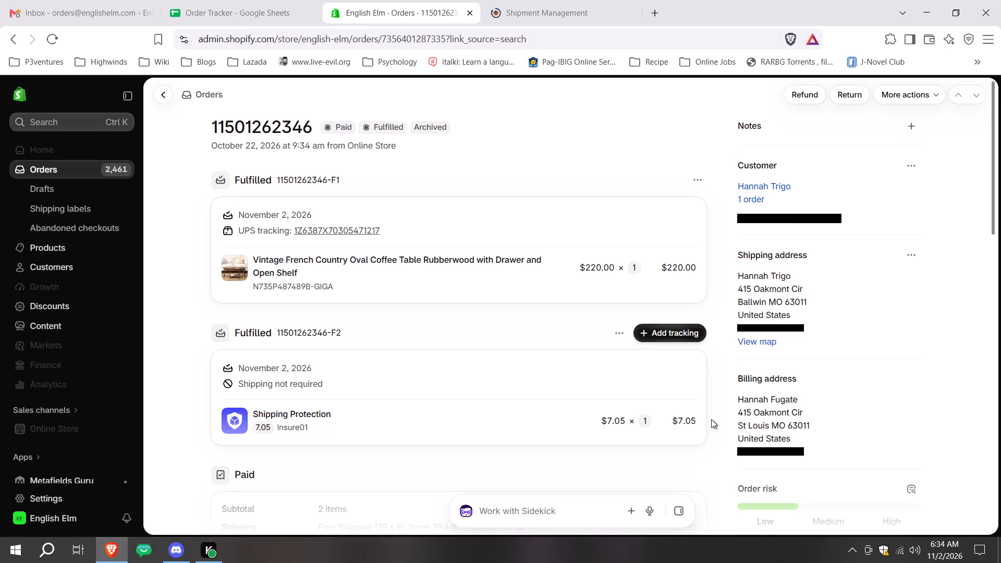
# In the Order Tracker, set the first filtered row's follow-up date to 11/4/2026 and fill it down through all the filtered rows.
pyautogui.click(193, 0)
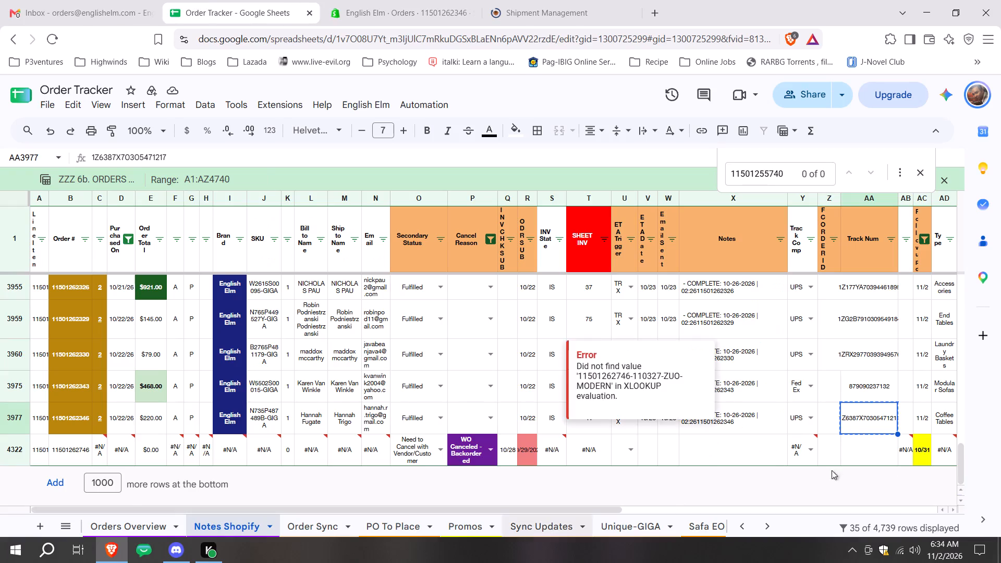
pyautogui.scroll(11, 954, 328)
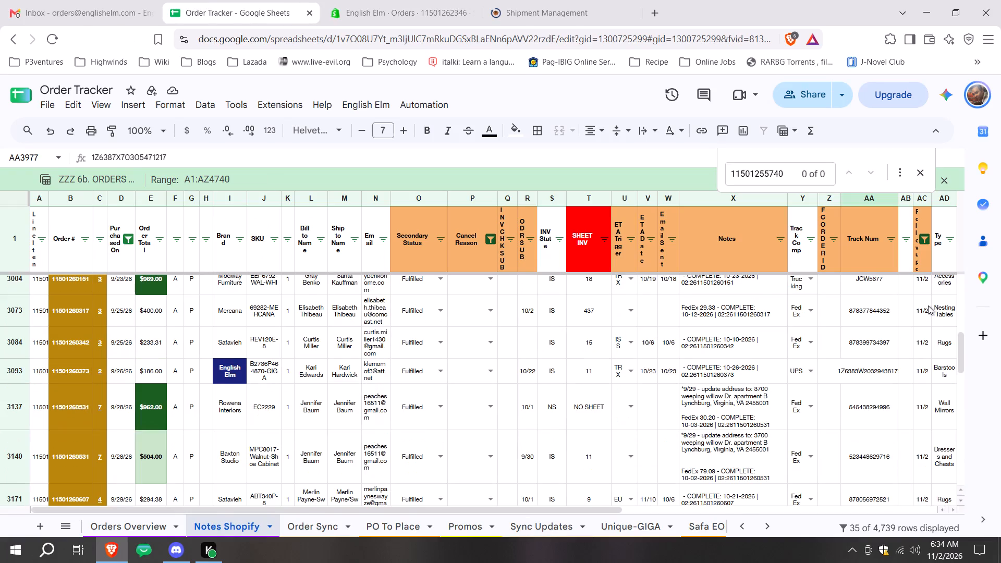
pyautogui.click(928, 298)
pyautogui.click(928, 298)
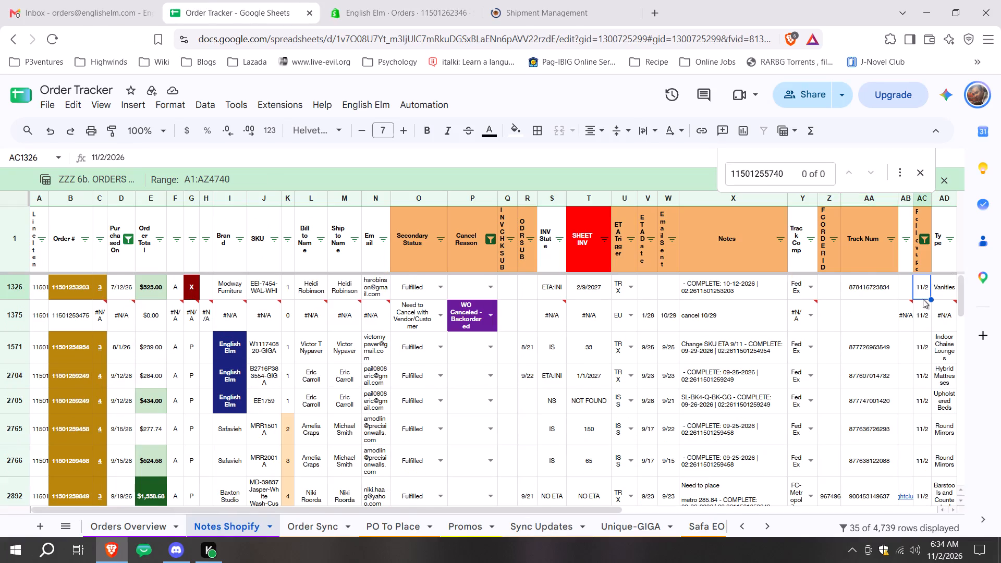
pyautogui.click(915, 279)
pyautogui.doubleClick(918, 284)
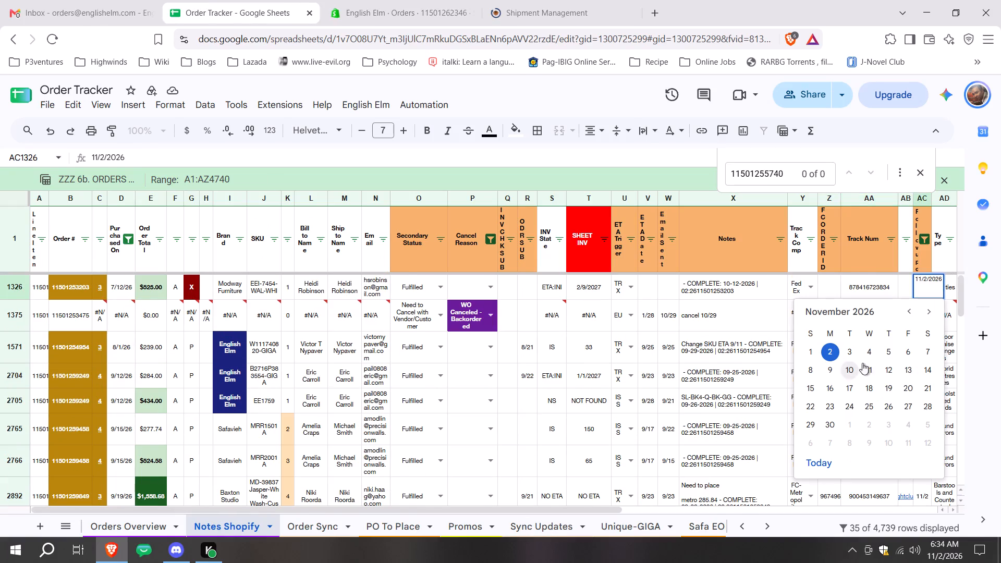
pyautogui.click(876, 350)
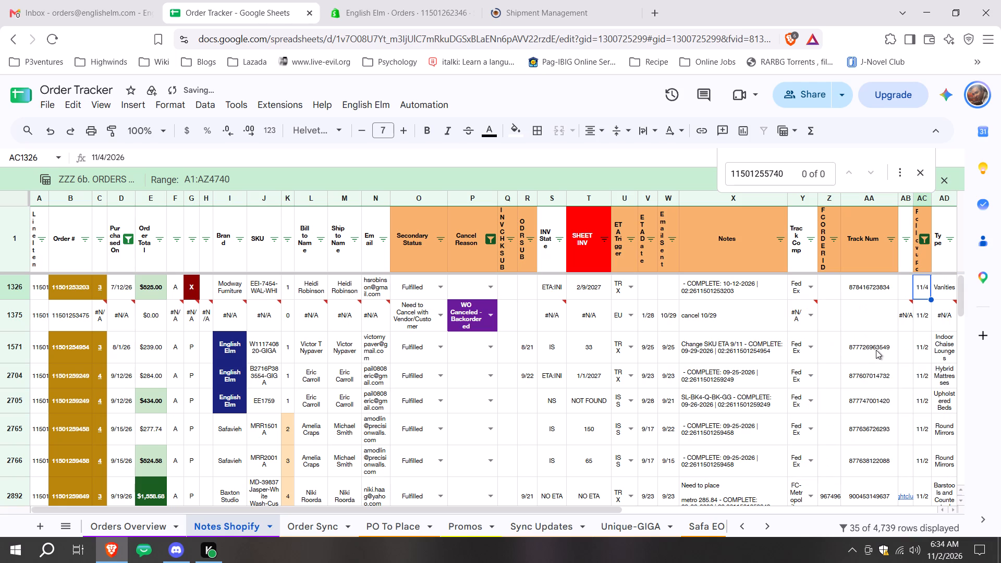
pyautogui.hotkey('ctrl', 'shift', 'Down')
pyautogui.hotkey('ctrl', 'd')
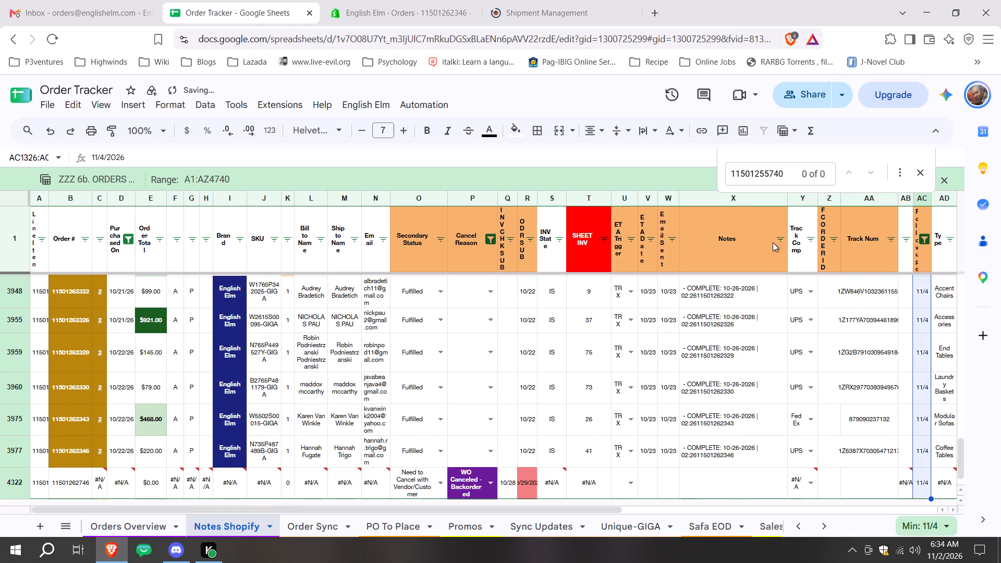
# Exit the filter view on the Notes Shopify sheet of the Order Tracker.
pyautogui.click(791, 131)
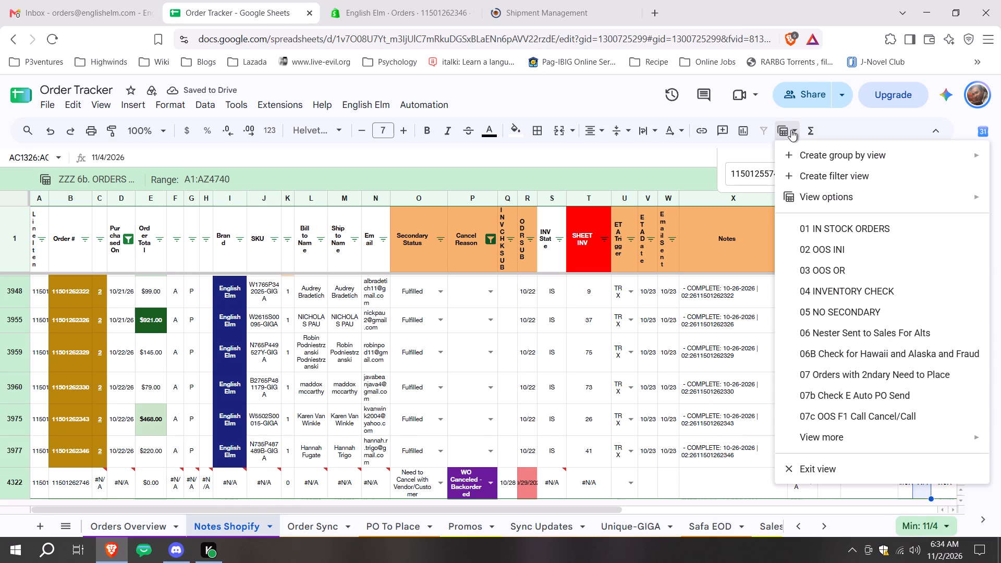
pyautogui.click(859, 479)
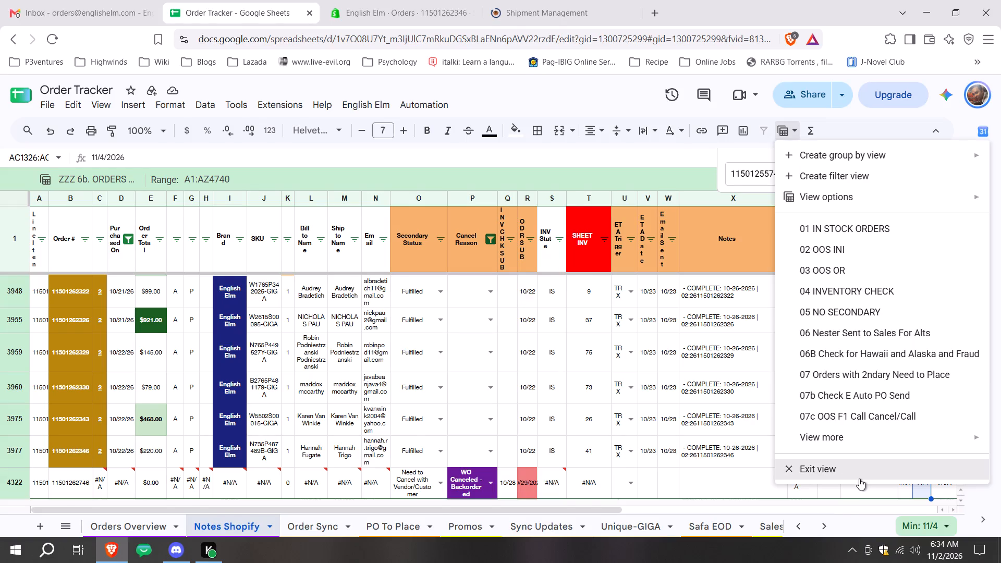
pyautogui.scroll(-1, 356, 369)
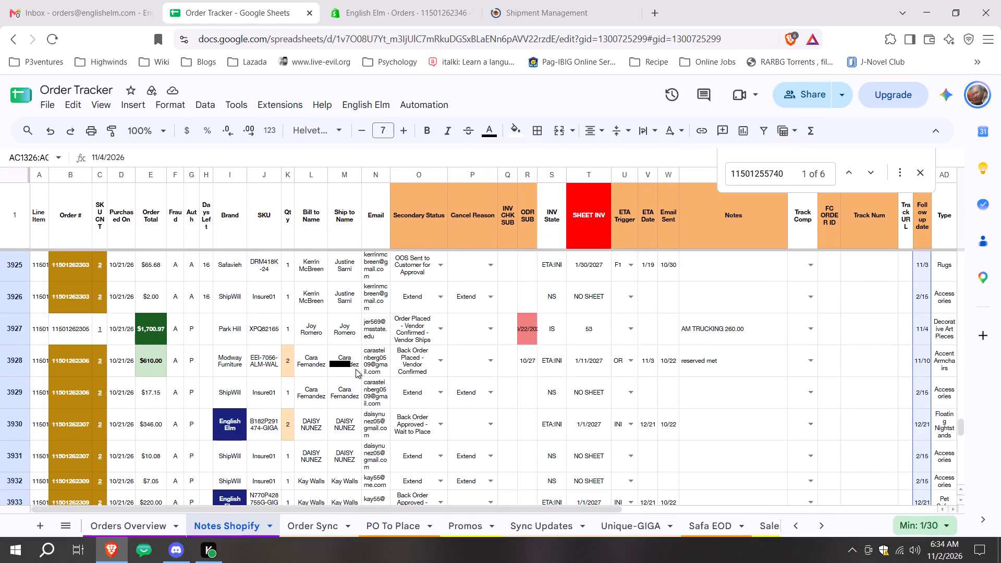
# Look through the unfiltered order rows on the Notes Shopify sheet, from the 10/21/26 orders into the 10/22/26 orders.
pyautogui.click(357, 358)
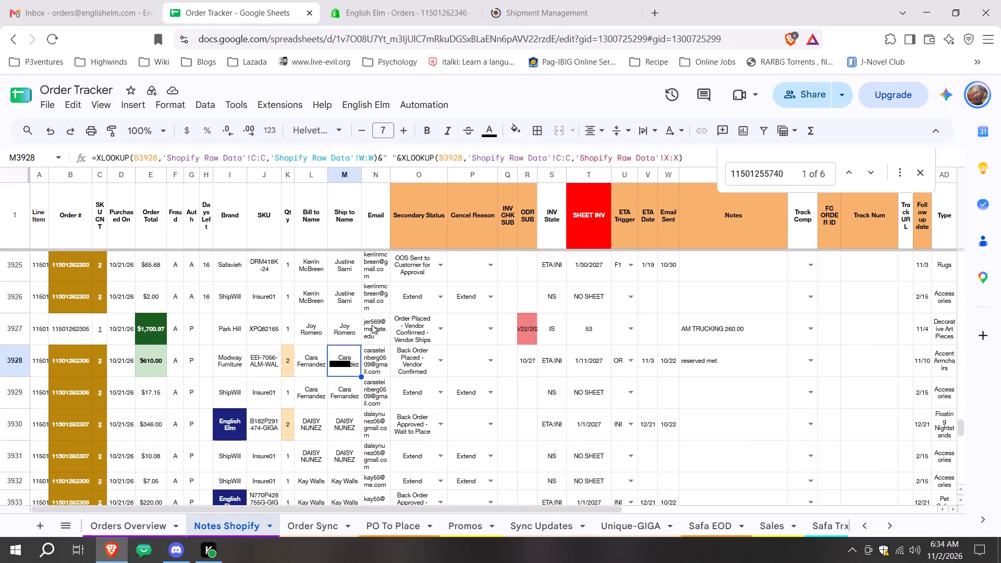
pyautogui.scroll(-2, 372, 325)
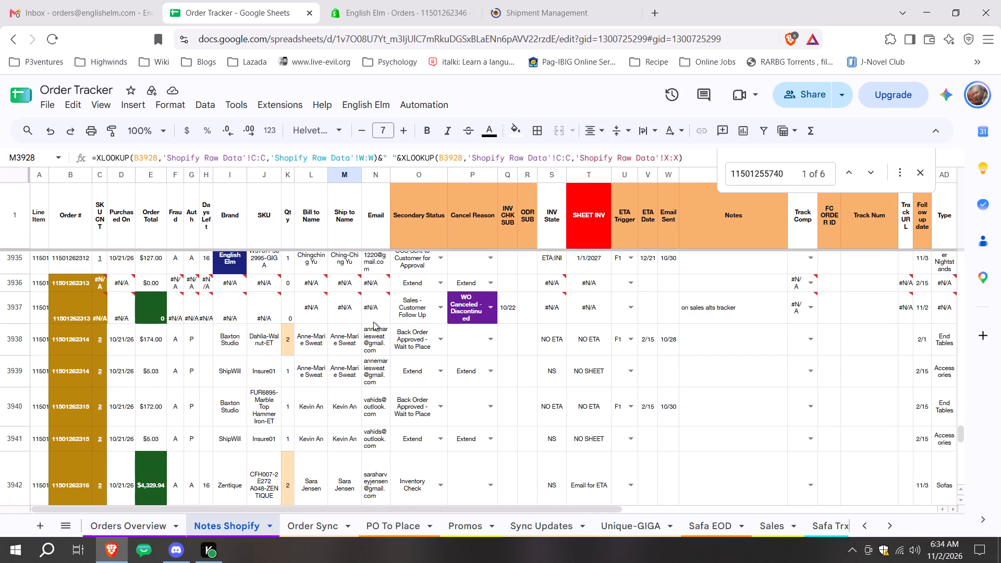
pyautogui.scroll(-3, 416, 317)
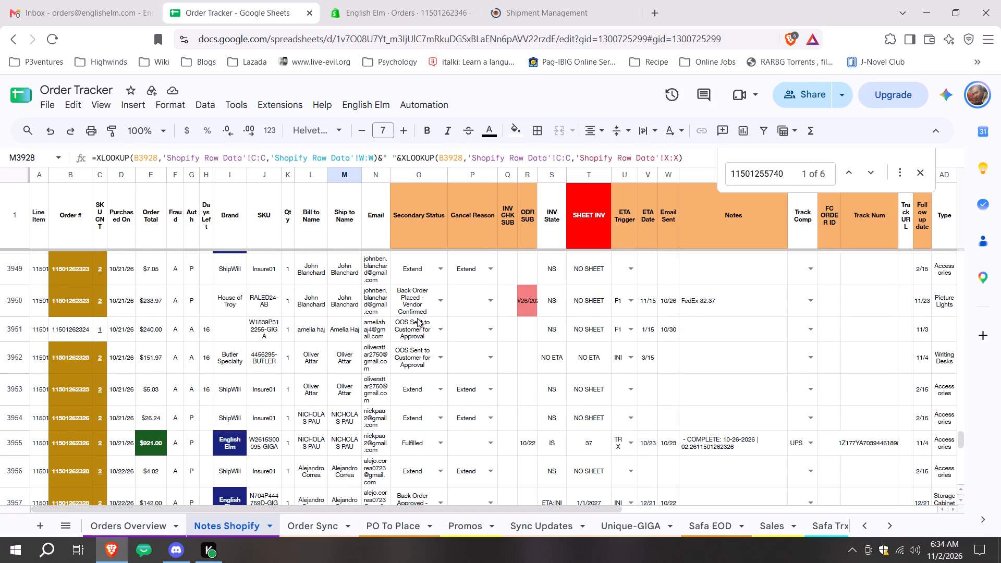
pyautogui.scroll(-3, 420, 346)
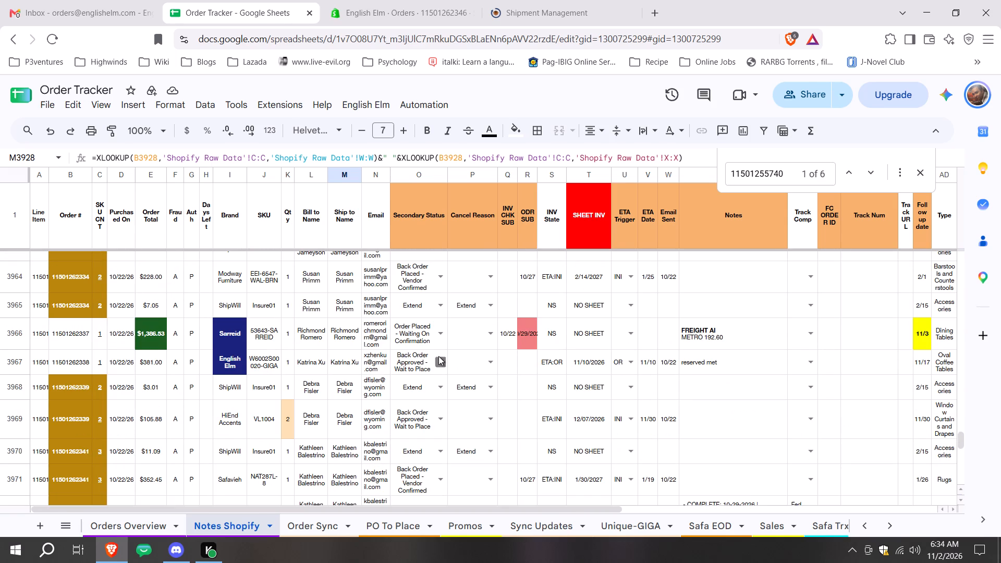
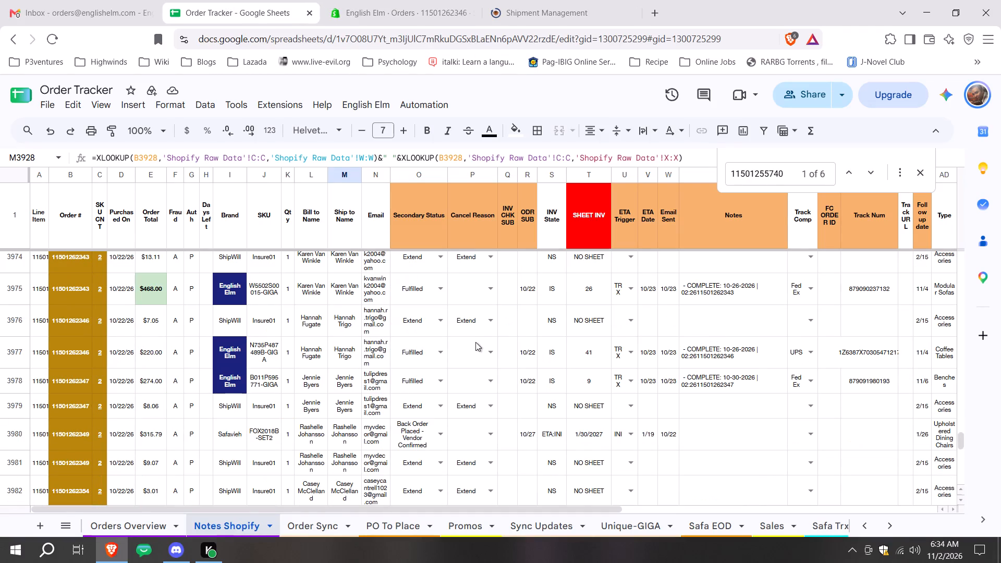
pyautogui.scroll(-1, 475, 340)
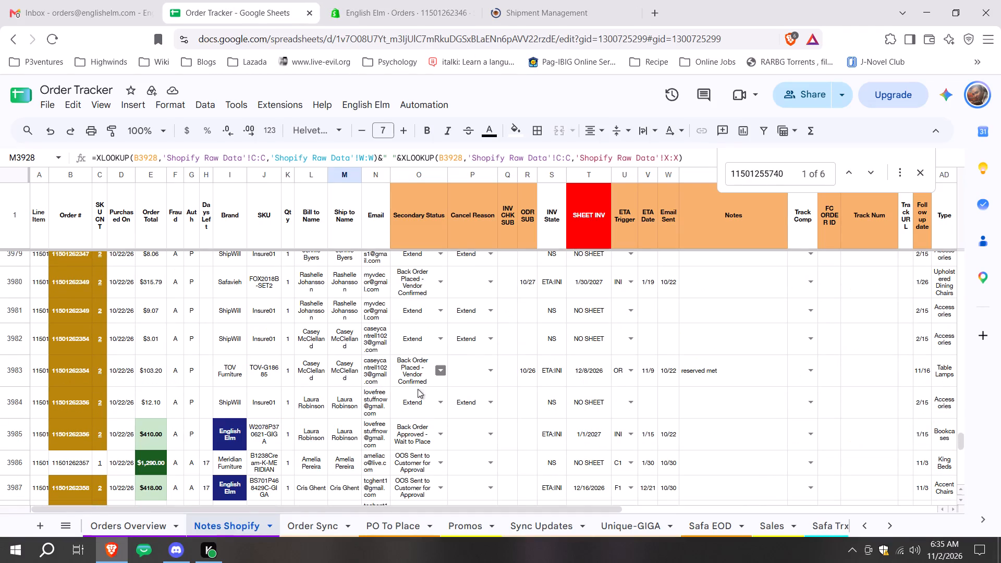
pyautogui.scroll(-6, 448, 372)
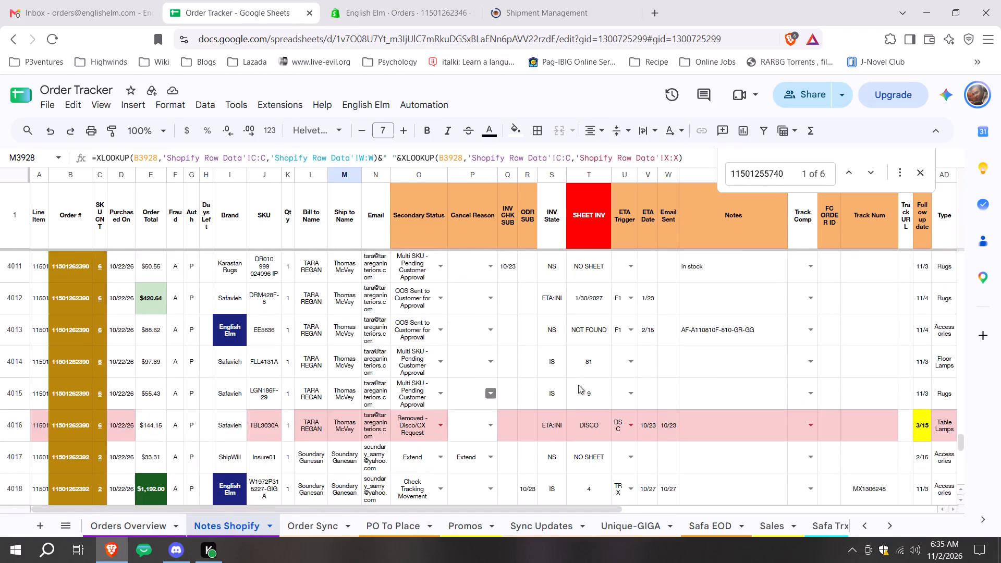
pyautogui.scroll(-5, 578, 385)
pyautogui.scroll(2, 645, 387)
pyautogui.scroll(-2, 935, 403)
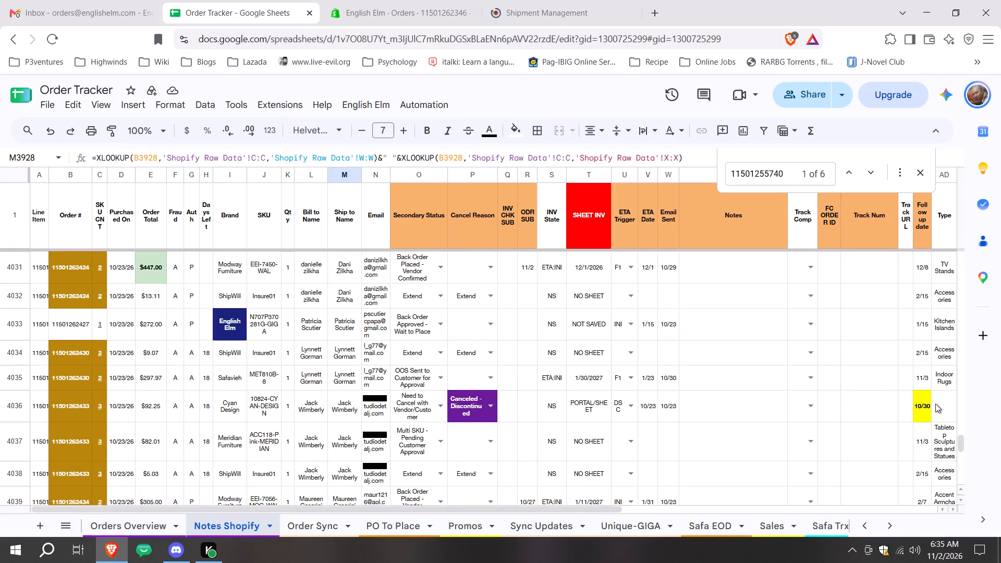
pyautogui.scroll(1, 921, 360)
pyautogui.click(474, 402)
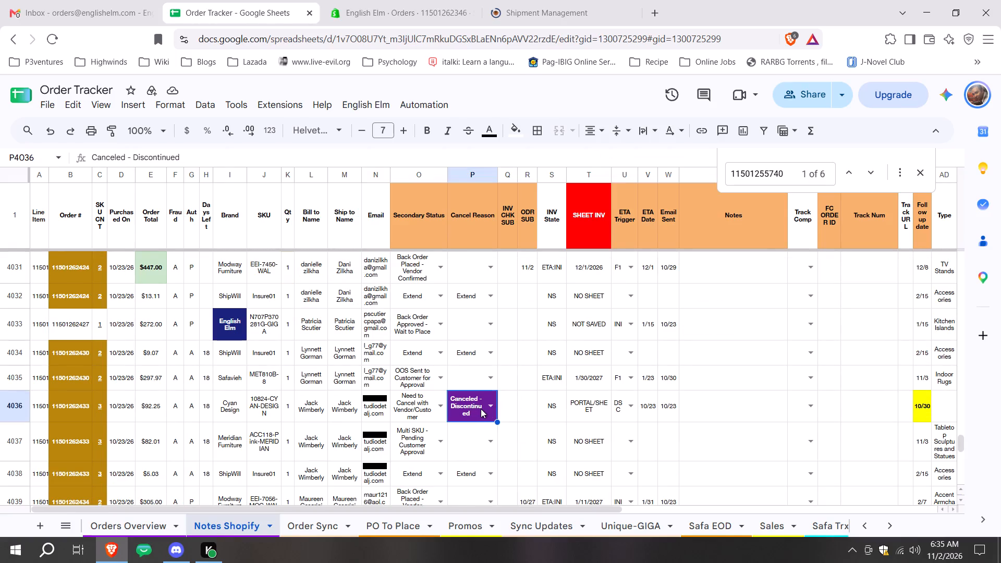
pyautogui.press('Delete')
pyautogui.click(2, 404)
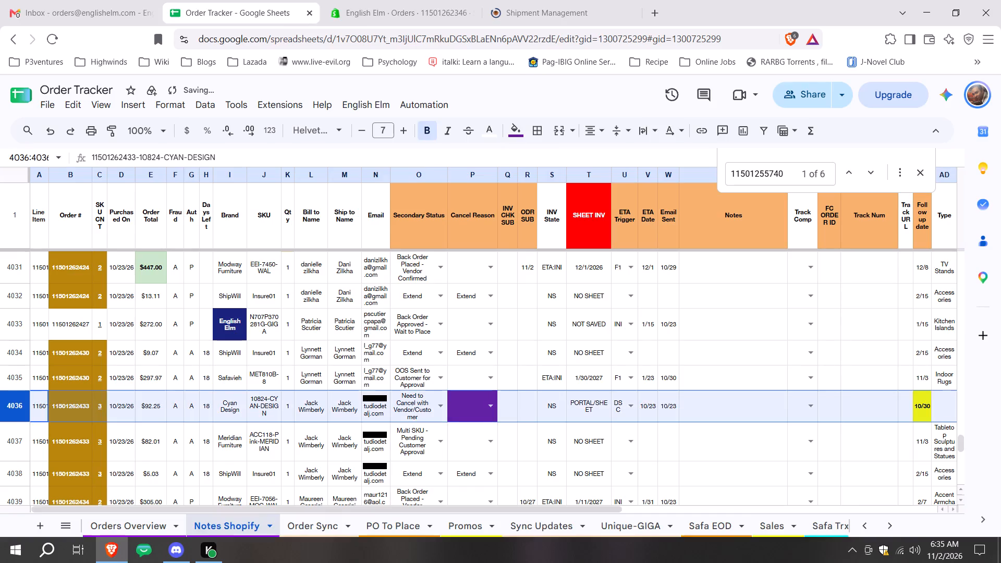
pyautogui.click(515, 136)
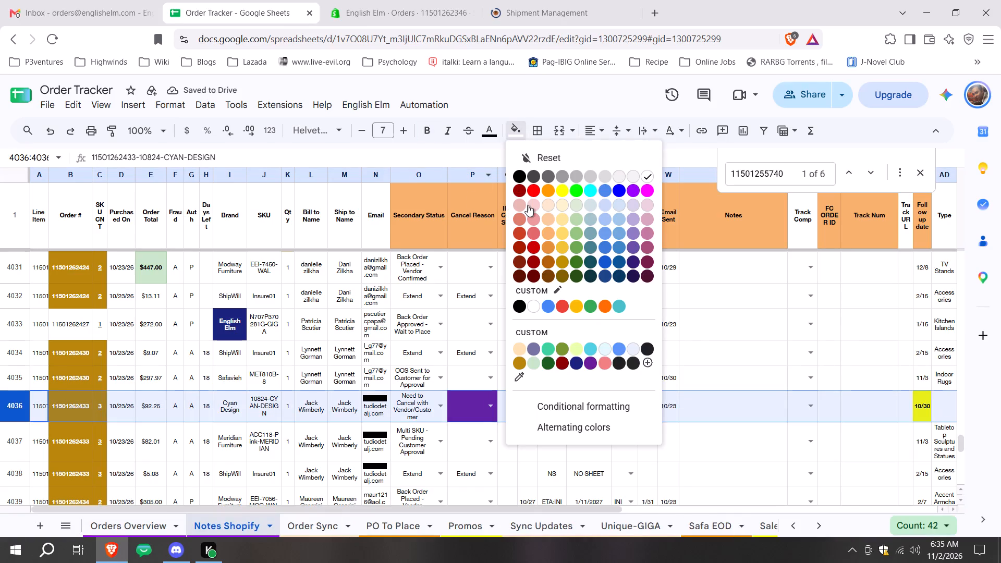
pyautogui.click(530, 206)
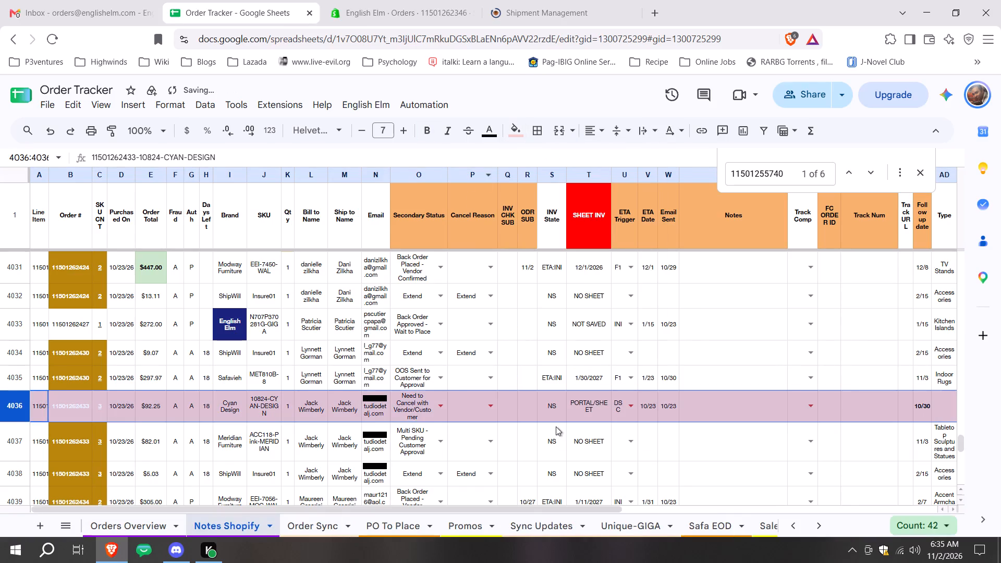
pyautogui.click(431, 413)
pyautogui.click(446, 398)
pyautogui.click(444, 402)
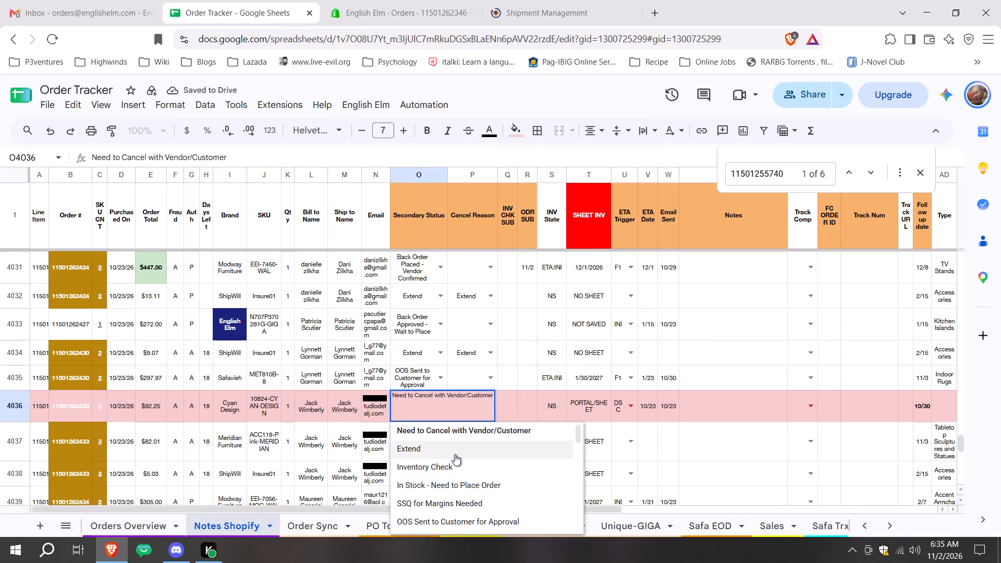
pyautogui.scroll(-1, 466, 464)
pyautogui.click(499, 493)
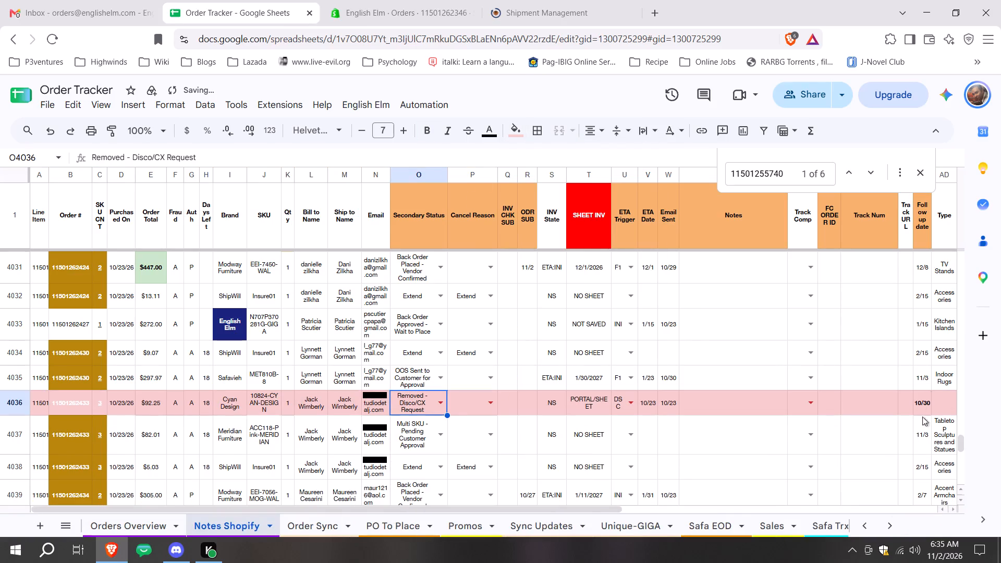
pyautogui.doubleClick(923, 399)
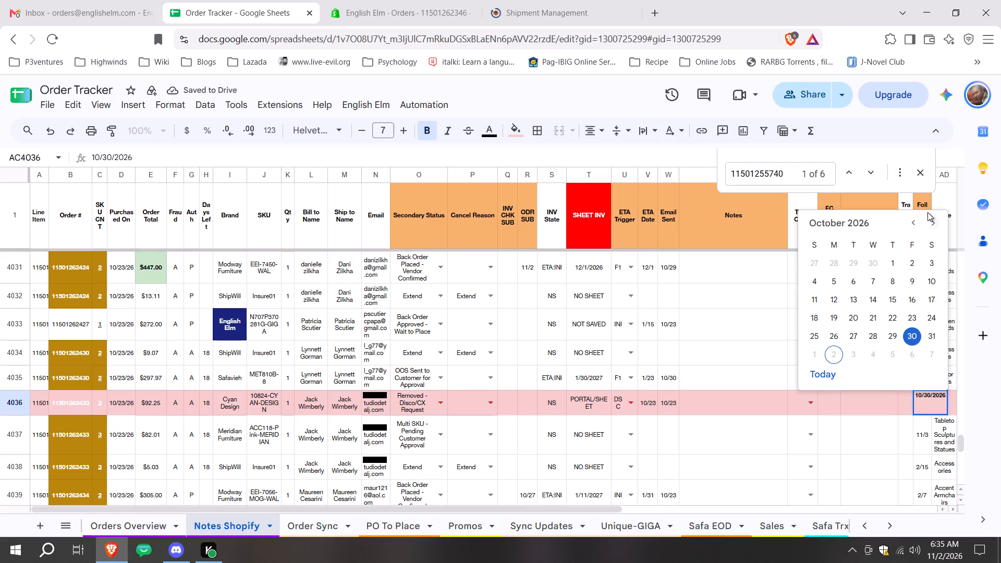
pyautogui.tripleClick(927, 212)
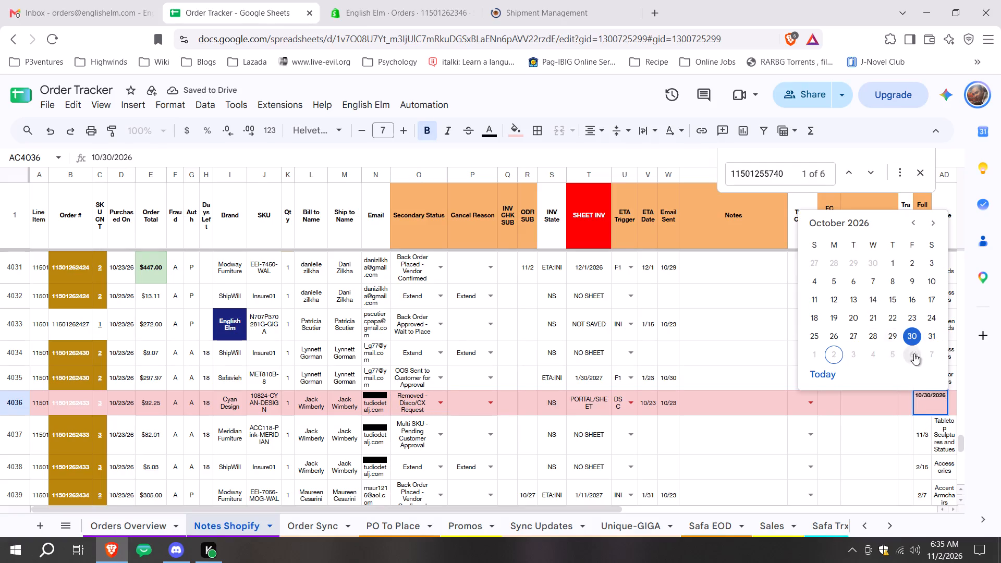
pyautogui.click(914, 353)
pyautogui.click(95, 438)
pyautogui.click(79, 437)
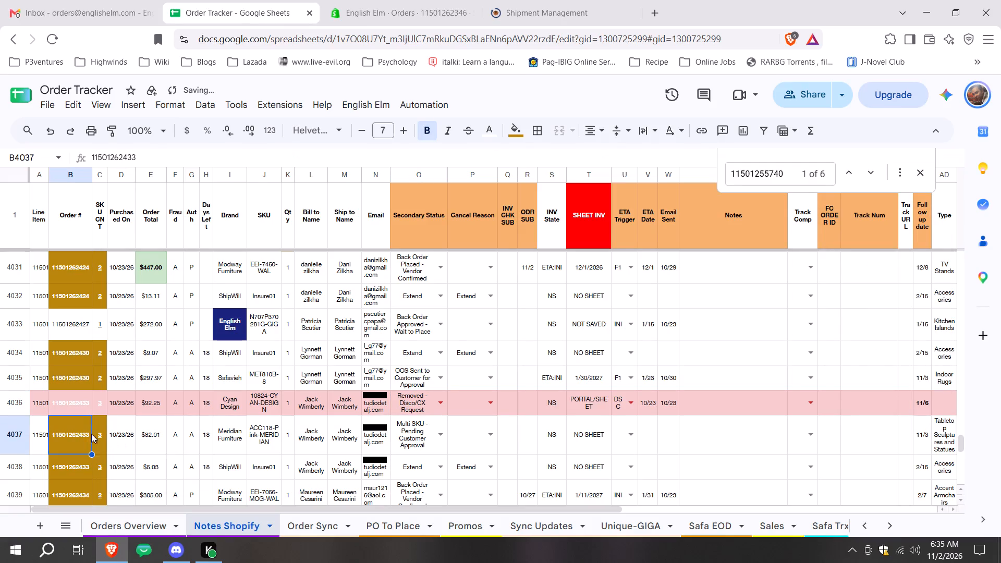
pyautogui.hotkey('ctrl', 'c')
pyautogui.click(376, 0)
pyautogui.click(67, 114)
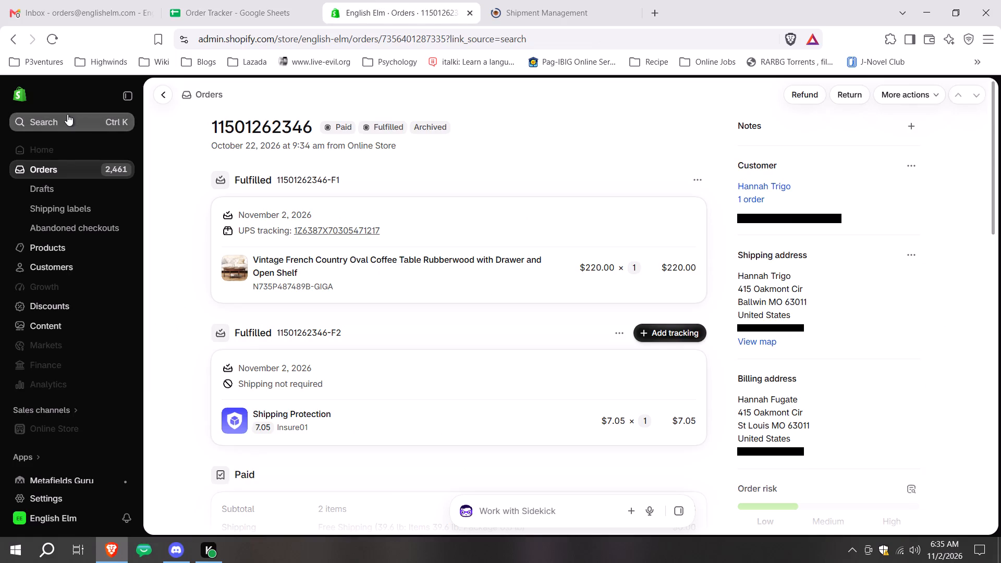
pyautogui.hotkey('ctrl', 'v')
pyautogui.click(386, 219)
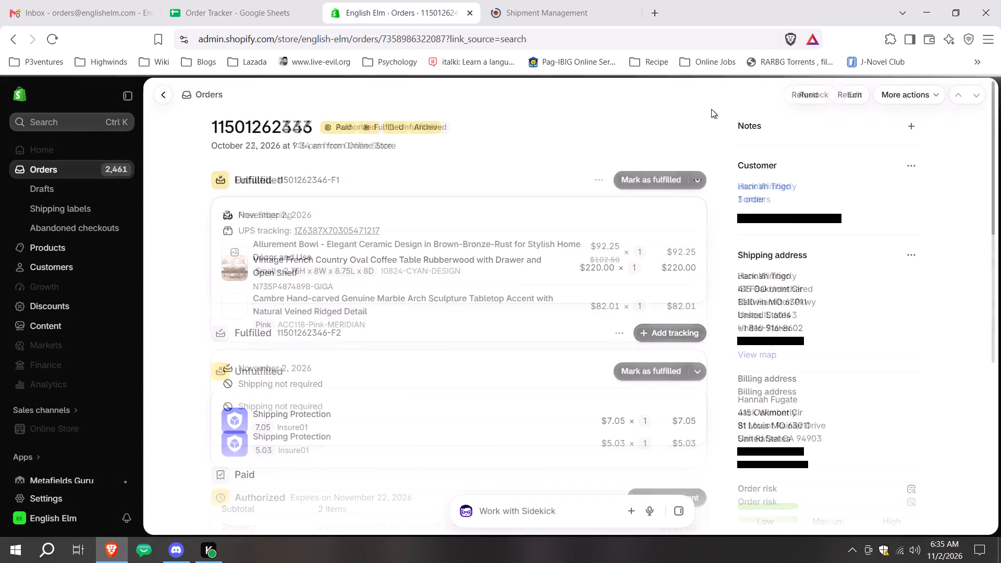
pyautogui.click(918, 101)
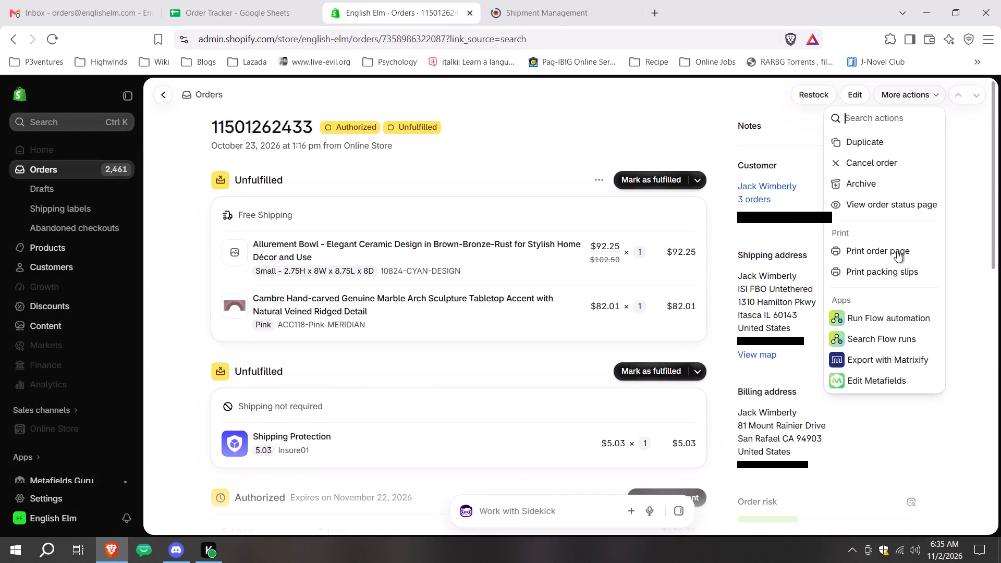
pyautogui.click(889, 166)
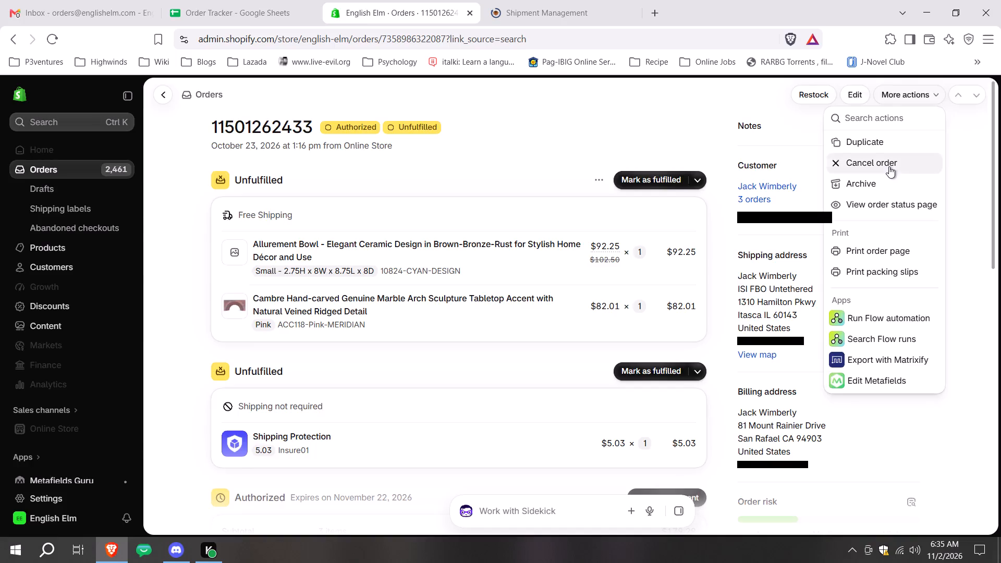
pyautogui.click(662, 413)
pyautogui.click(676, 438)
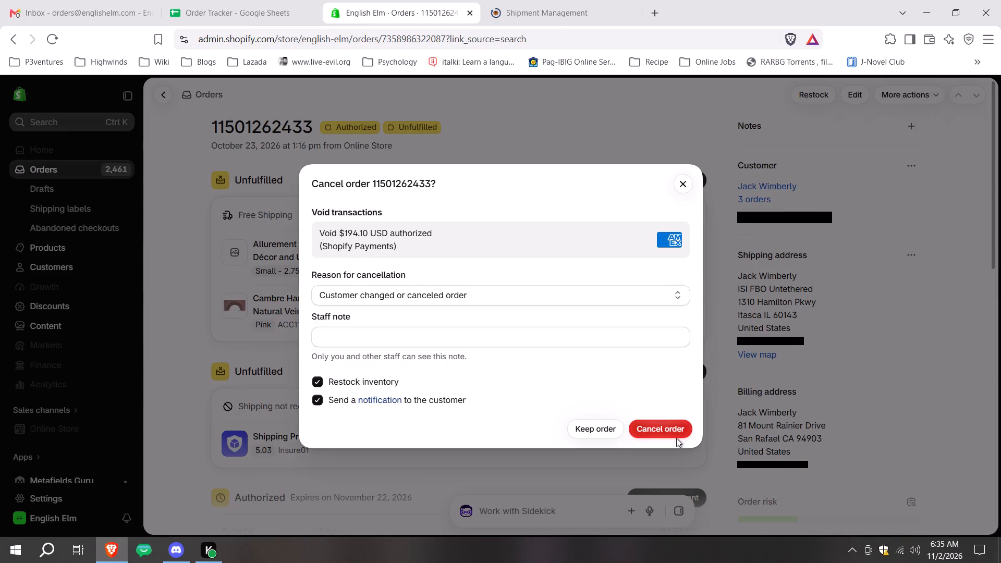
pyautogui.click(676, 429)
pyautogui.click(246, 0)
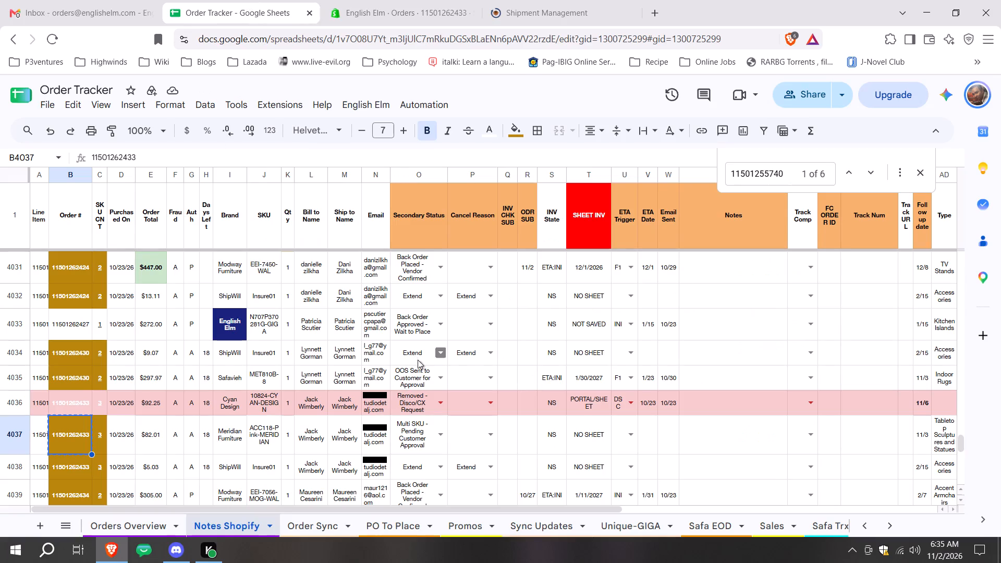
pyautogui.scroll(-1, 424, 368)
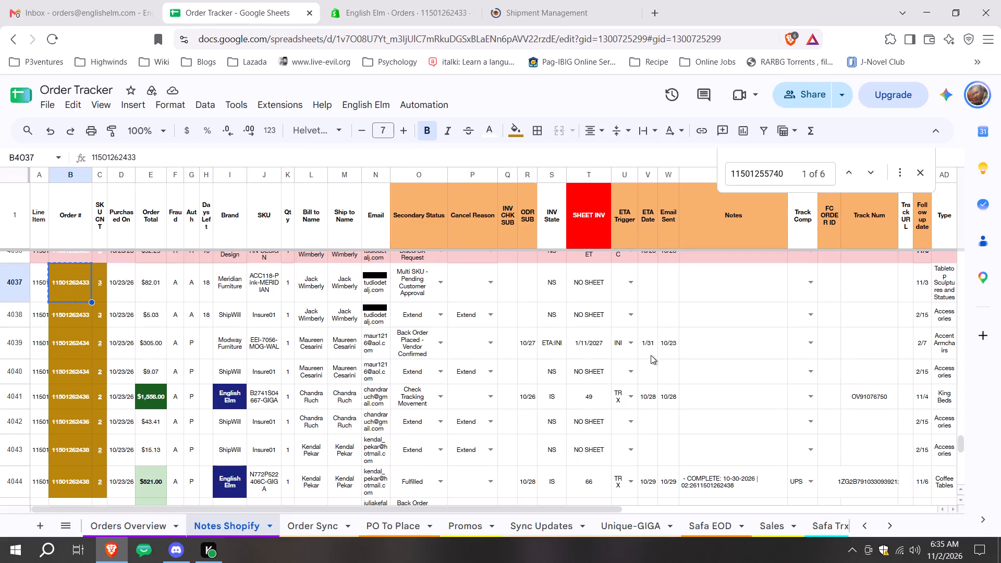
pyautogui.click(810, 397)
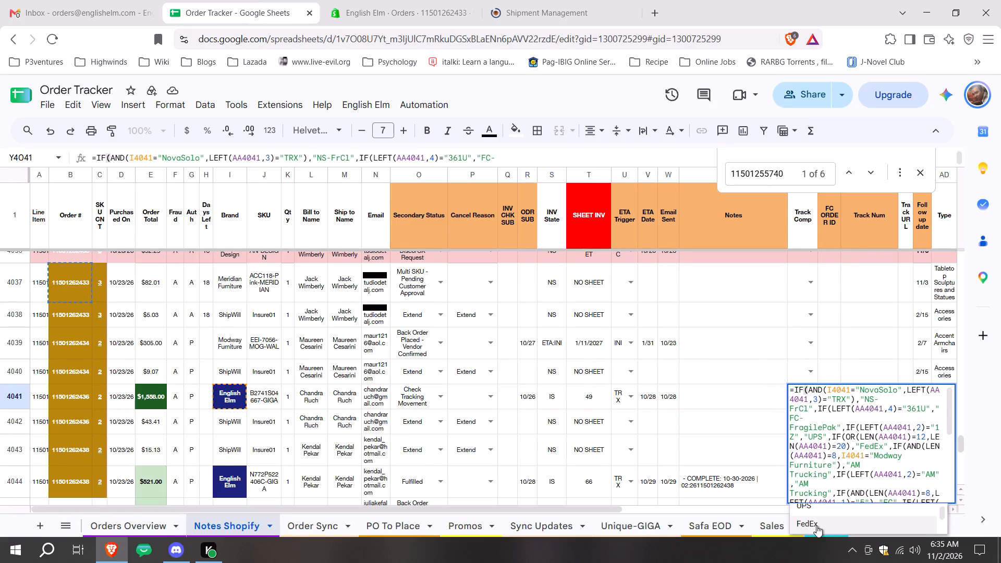
pyautogui.click(816, 525)
pyautogui.click(815, 393)
pyautogui.scroll(-1, 835, 447)
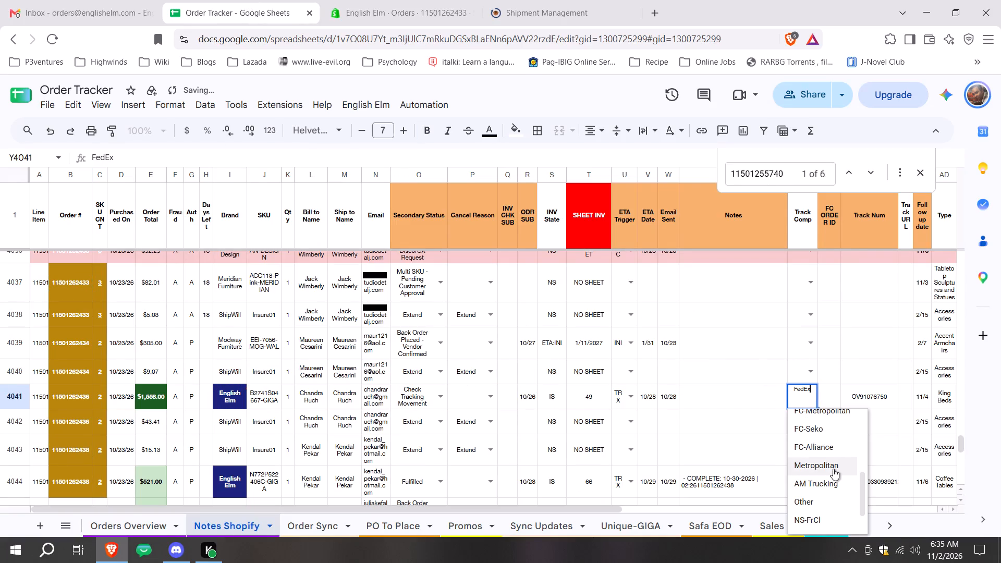
pyautogui.click(829, 497)
pyautogui.scroll(-1, 844, 343)
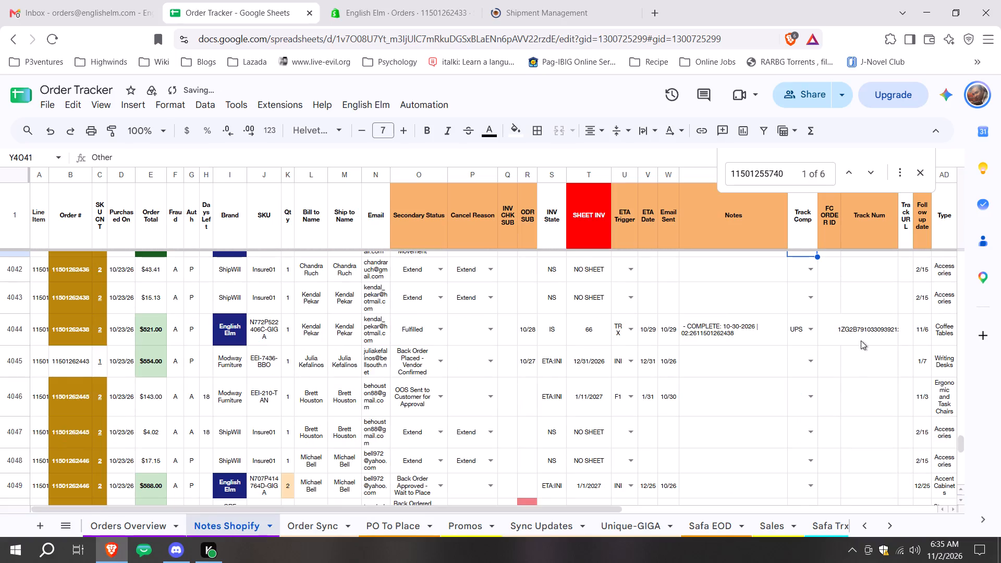
pyautogui.scroll(-2, 858, 308)
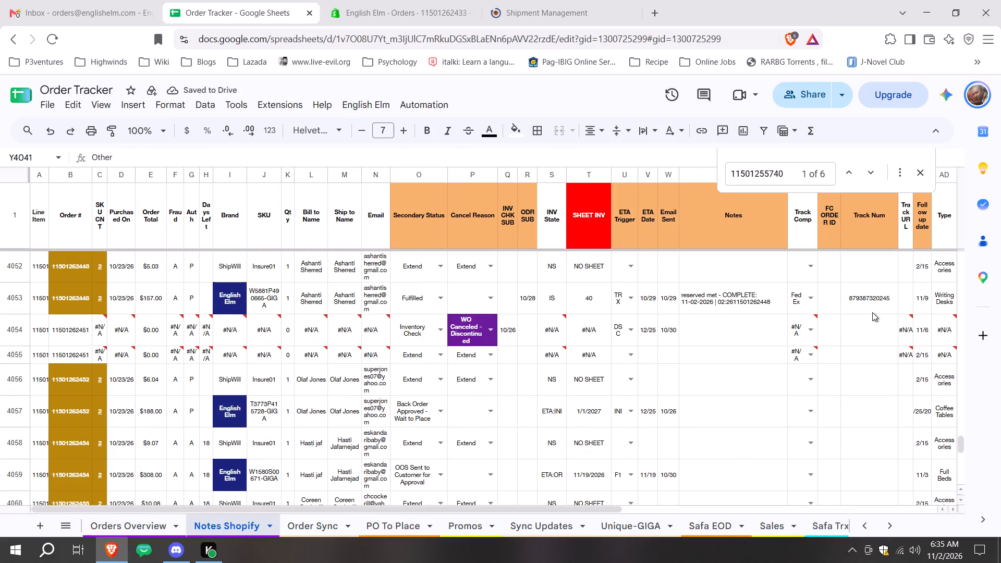
pyautogui.scroll(-4, 859, 337)
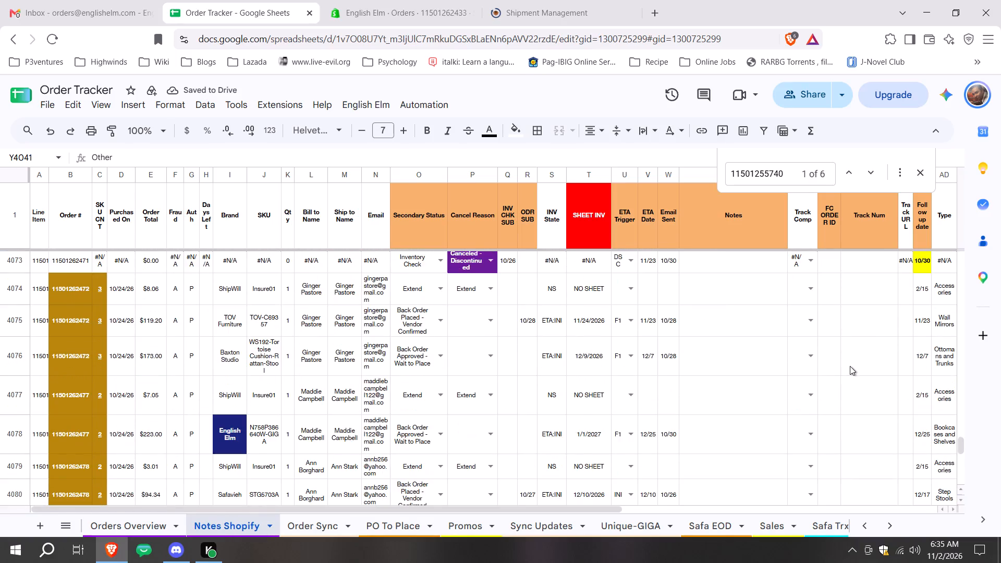
# Look through the unfiltered Notes Shopify rows from the 10/24/26 orders down to the 10/30/26 orders, checking statuses and follow-up dates.
pyautogui.scroll(-1, 850, 366)
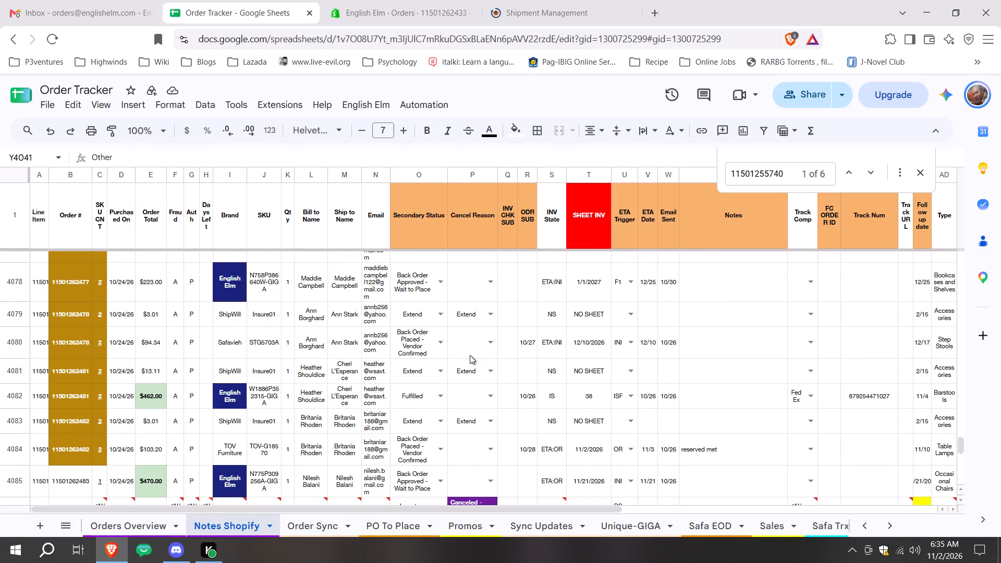
pyautogui.scroll(-2, 598, 334)
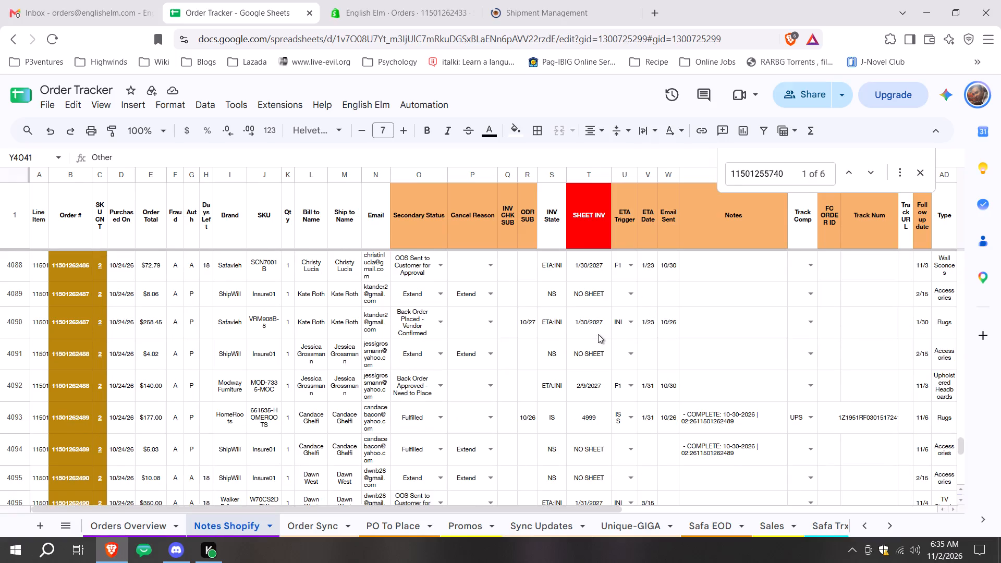
pyautogui.scroll(1, 672, 335)
pyautogui.scroll(-1, 644, 363)
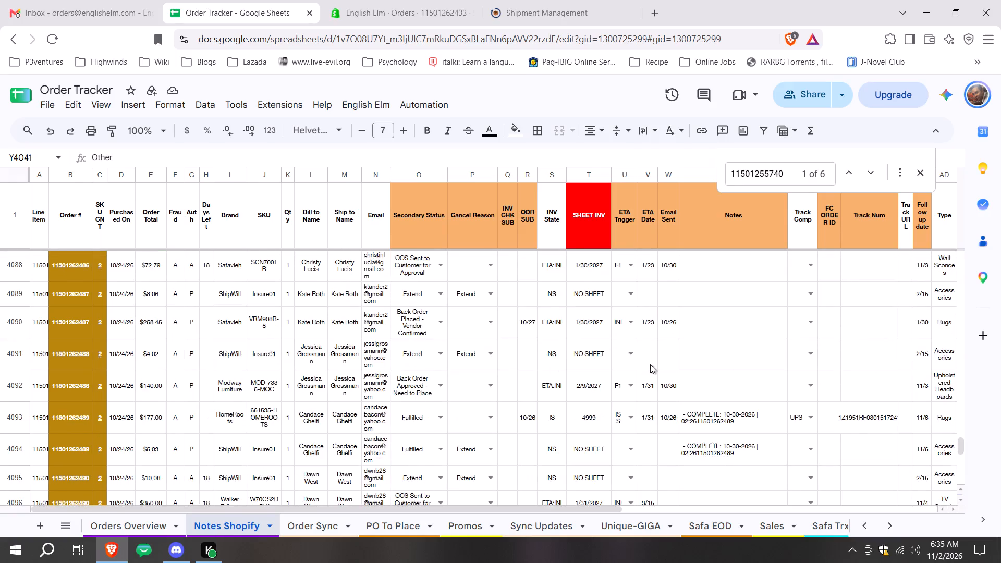
pyautogui.scroll(-5, 650, 362)
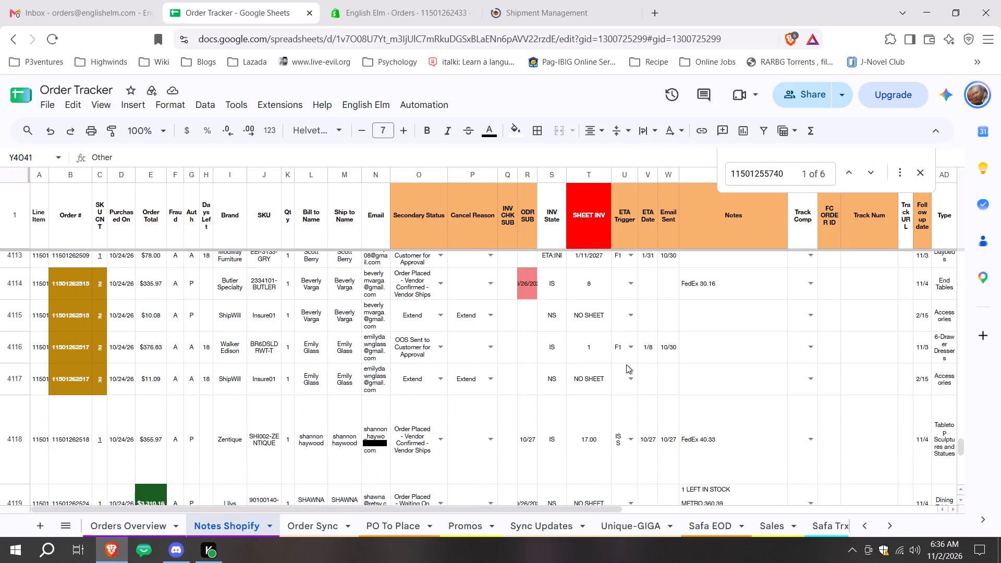
pyautogui.scroll(-5, 626, 364)
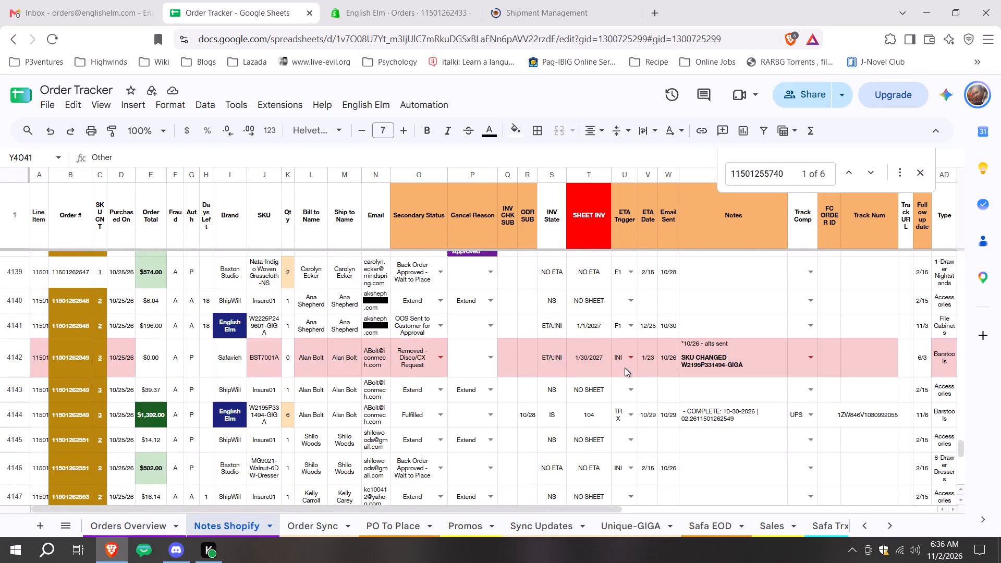
pyautogui.scroll(-18, 623, 368)
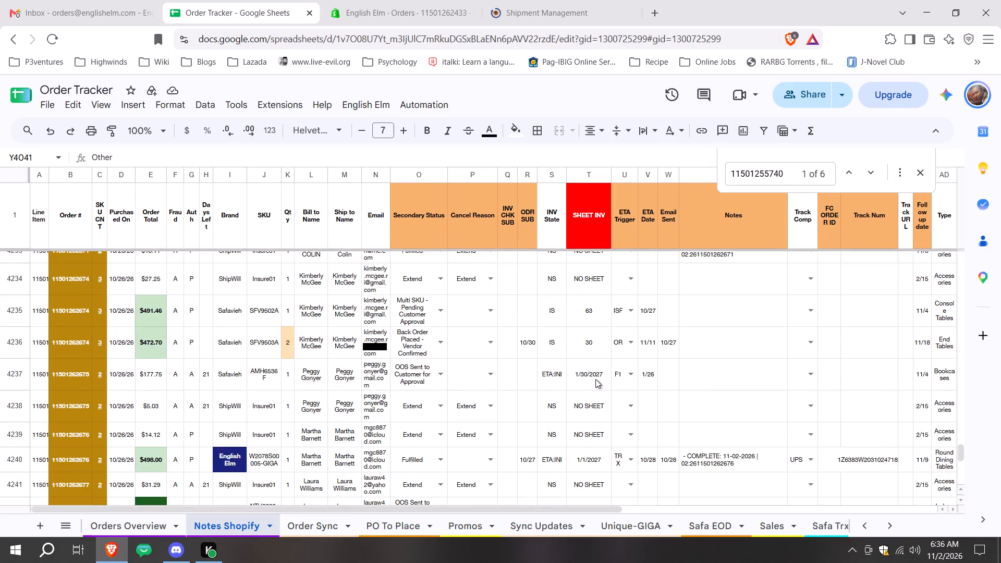
pyautogui.scroll(-7, 581, 375)
pyautogui.scroll(6, 576, 368)
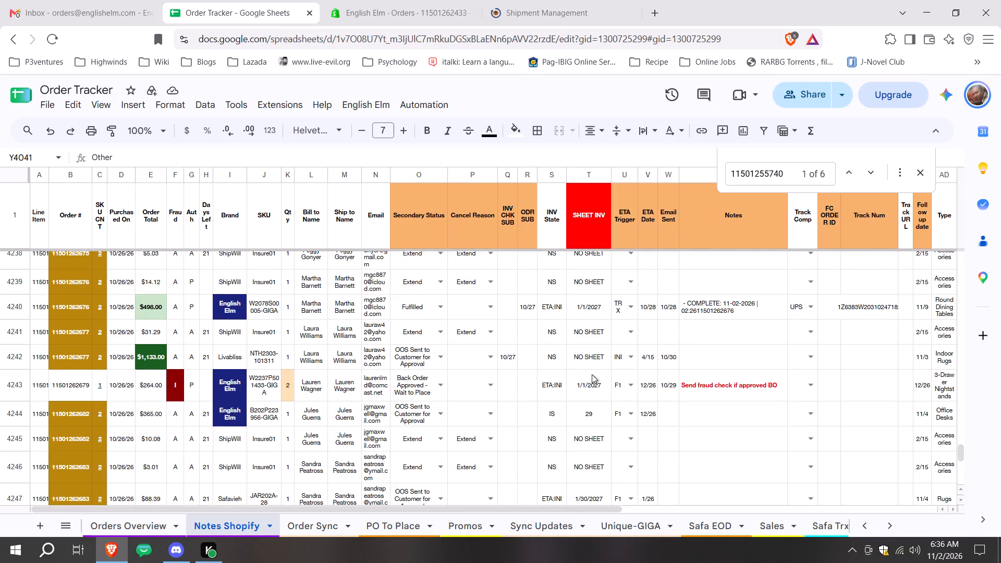
pyautogui.scroll(-20, 593, 374)
pyautogui.scroll(-14, 593, 374)
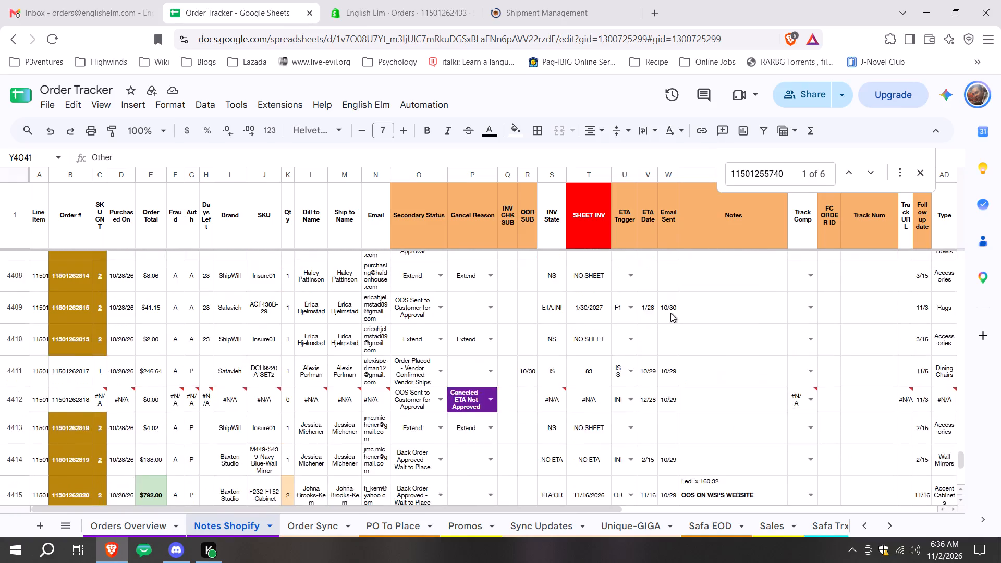
pyautogui.scroll(-20, 670, 313)
pyautogui.scroll(-20, 670, 313)
pyautogui.scroll(-1, 670, 313)
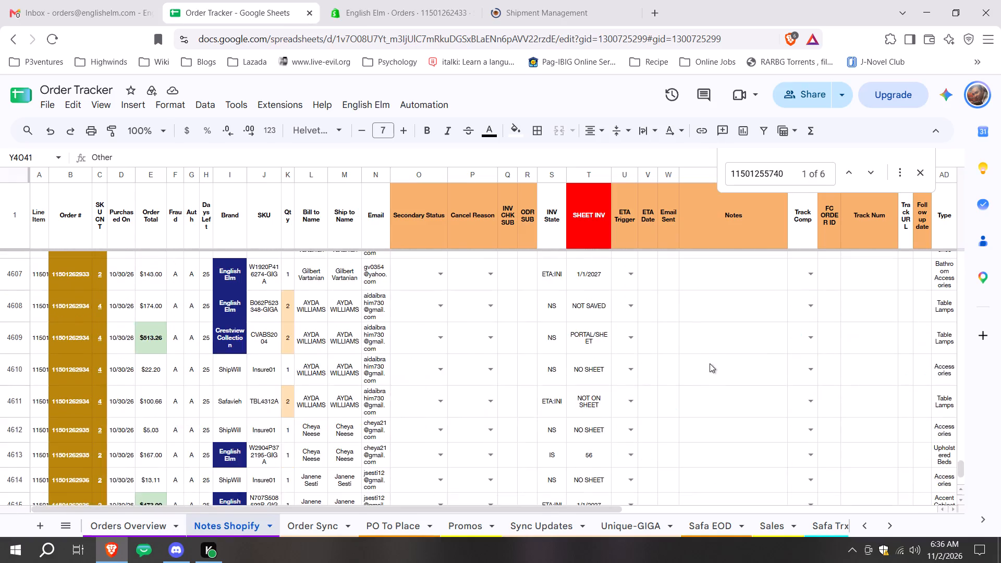
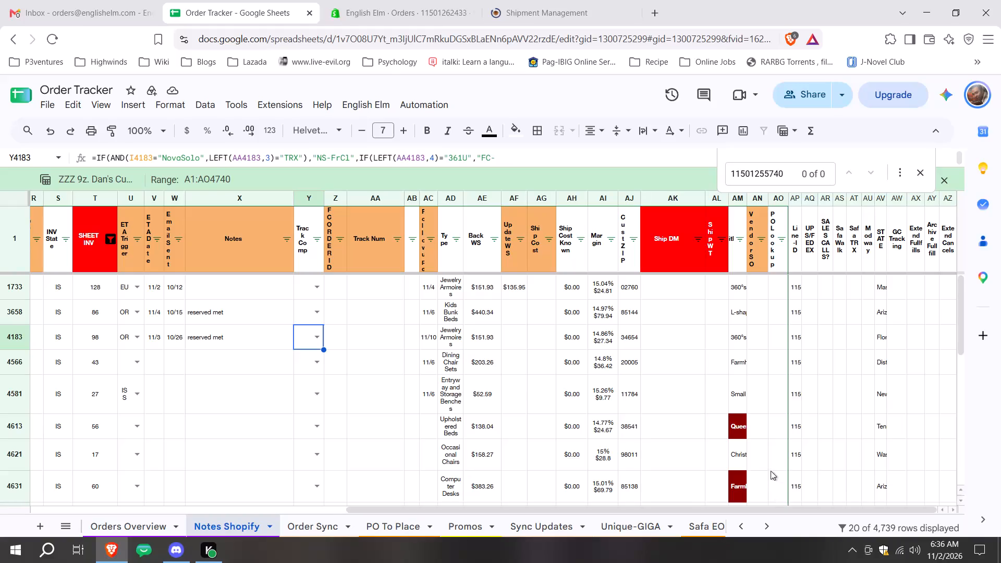
pyautogui.moveTo(835, 508); pyautogui.dragTo(267, 464)
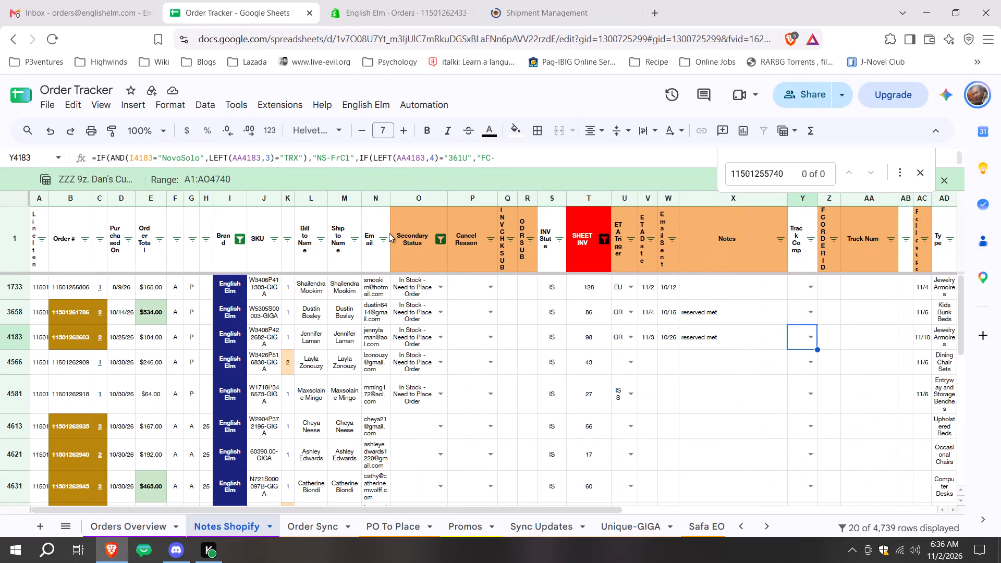
pyautogui.click(755, 505)
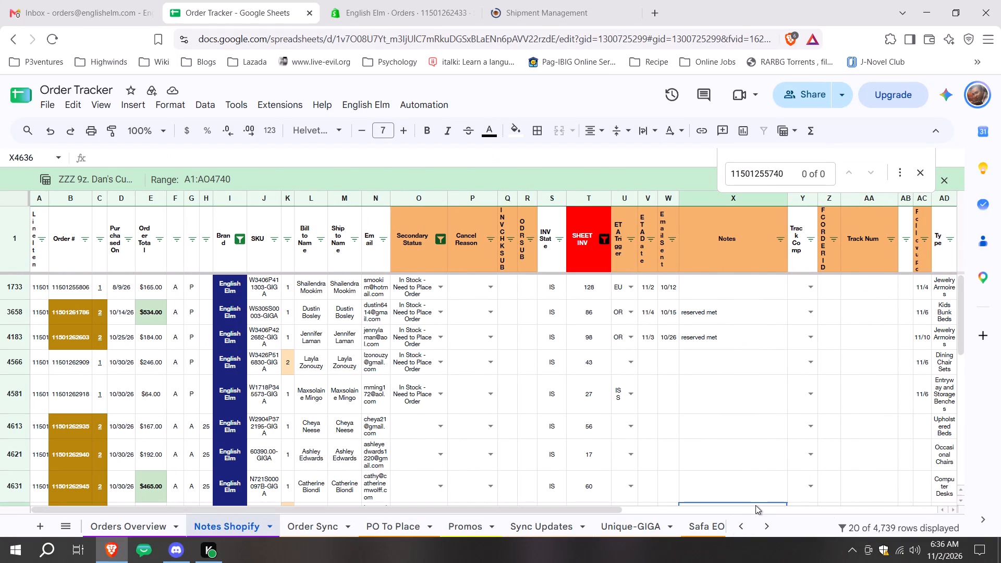
pyautogui.click(786, 513)
pyautogui.moveTo(592, 508); pyautogui.dragTo(791, 494)
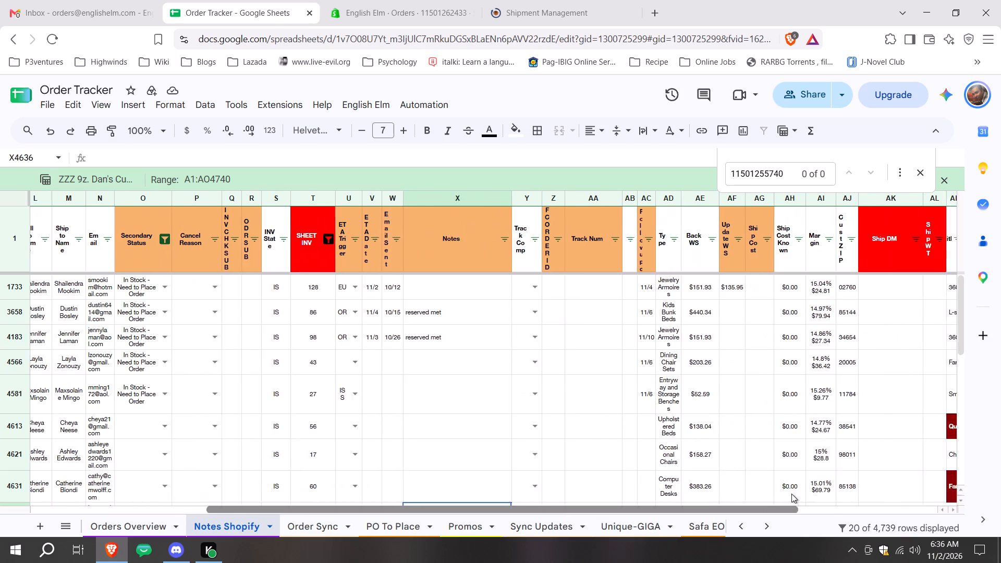